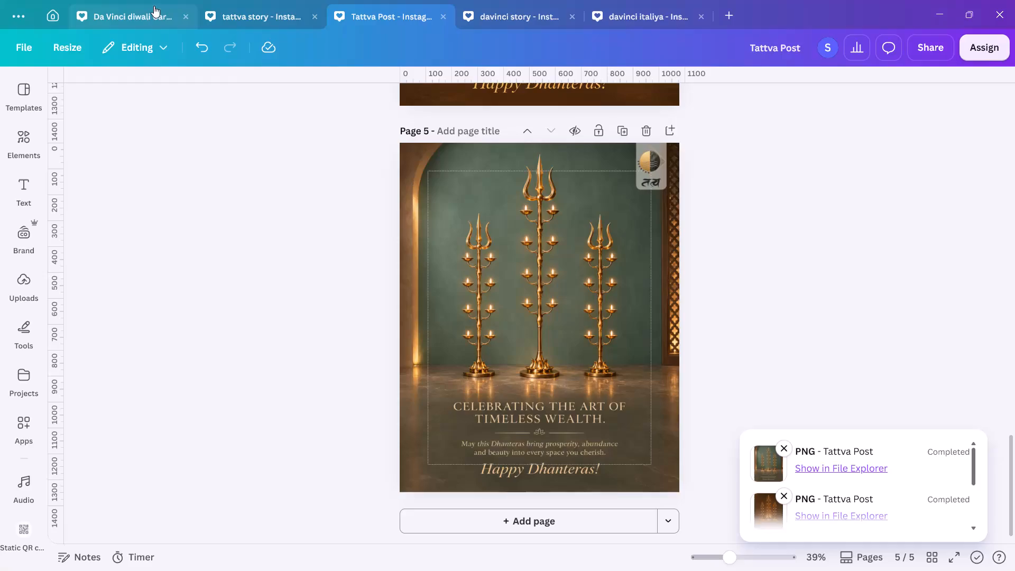
Close all the open design tabs, including the Da Vinci, tattva and davinci designs, leaving only the home page.
triple_click(188, 21)
triple_click(188, 21)
triple_click(188, 21)
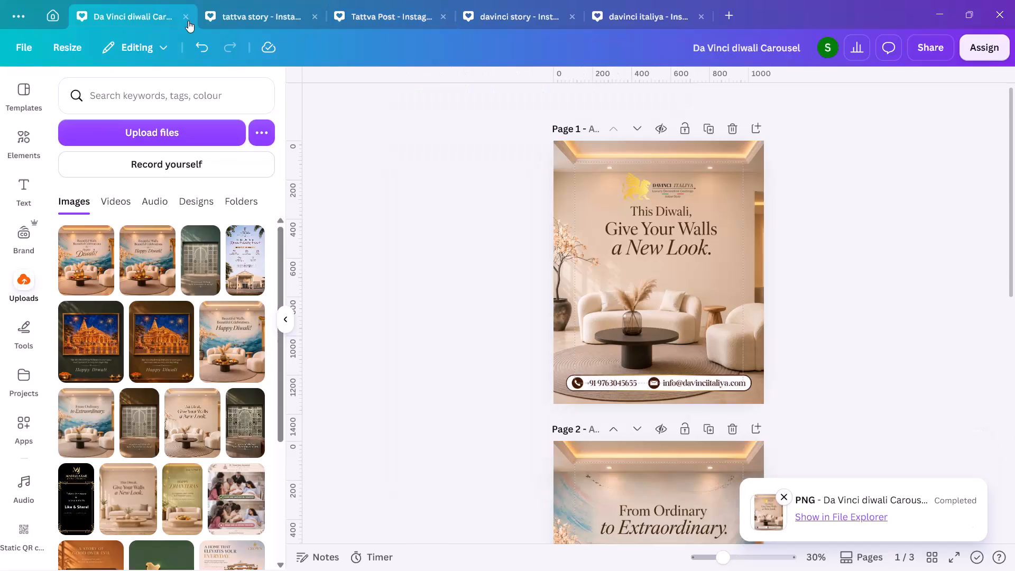
triple_click(188, 21)
triple_click(186, 15)
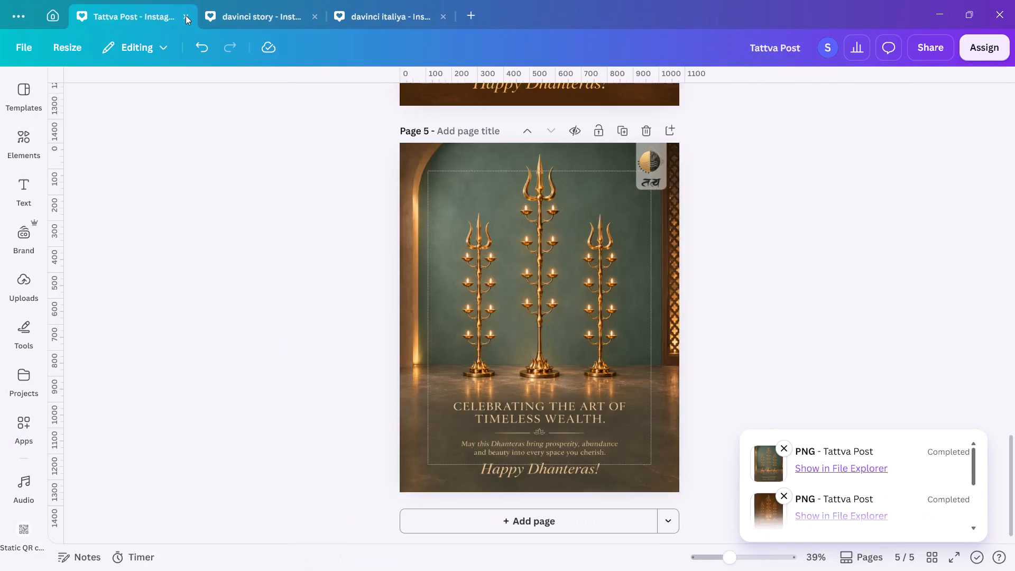
triple_click(186, 15)
click(186, 15)
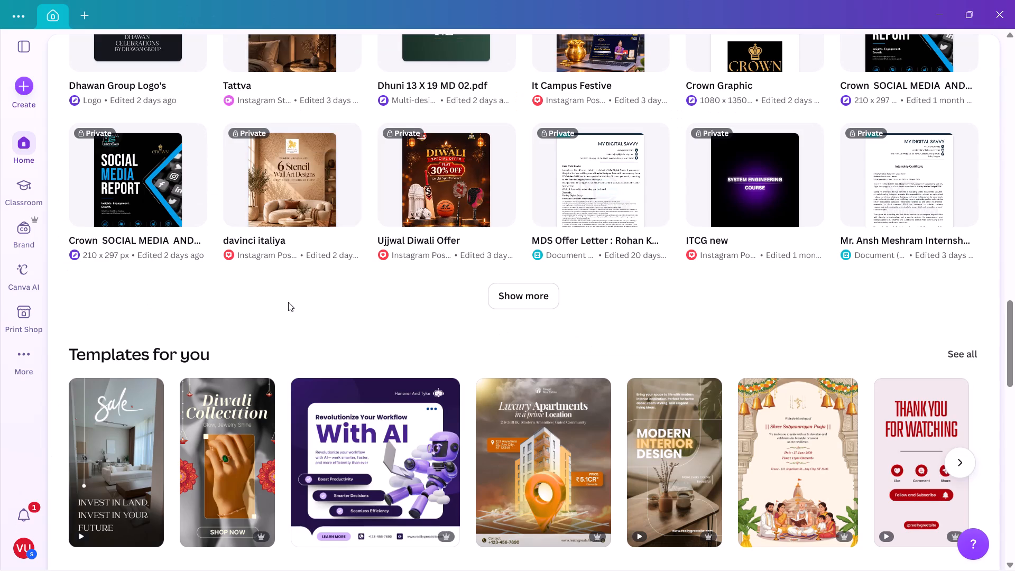
Open the A GLOBIA Hiring design from the recent designs.
scroll(288, 302, up, 8)
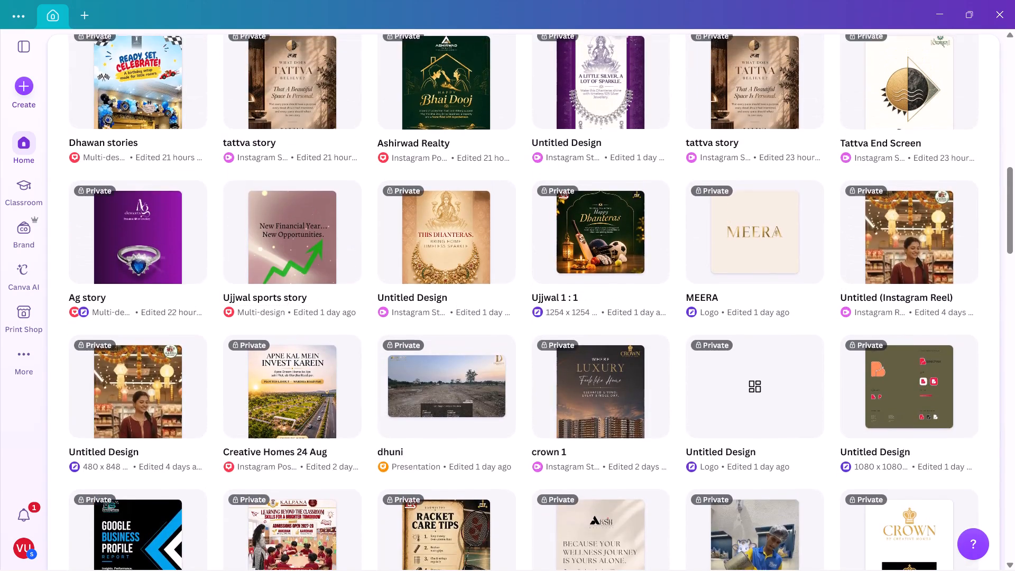
scroll(288, 302, up, 7)
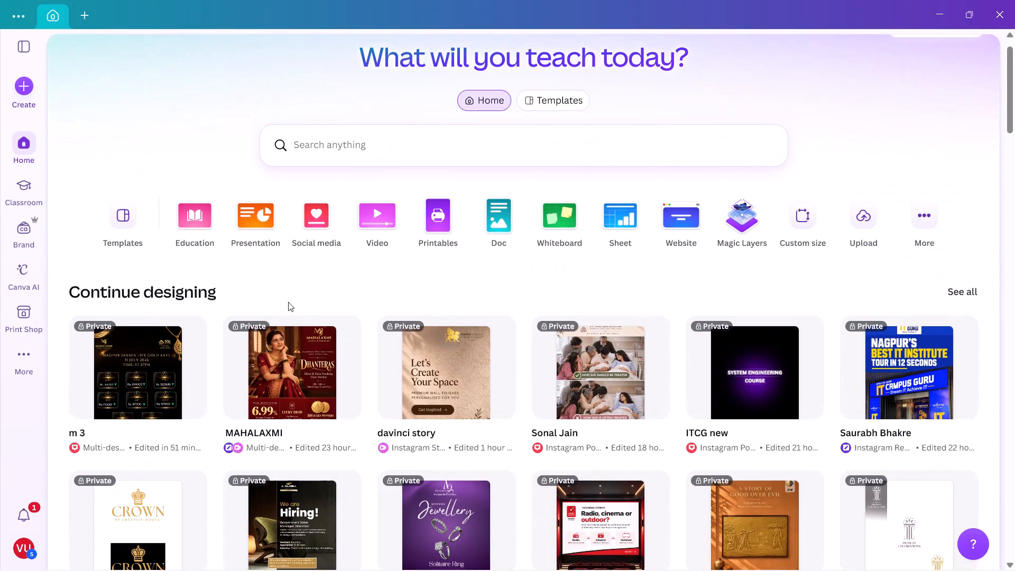
scroll(288, 302, down, 1)
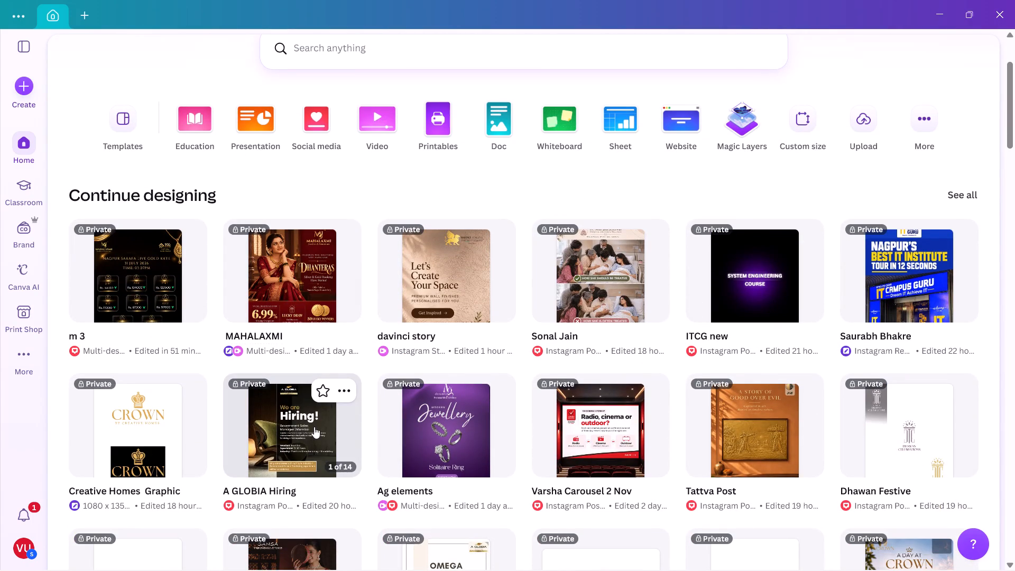
click(314, 427)
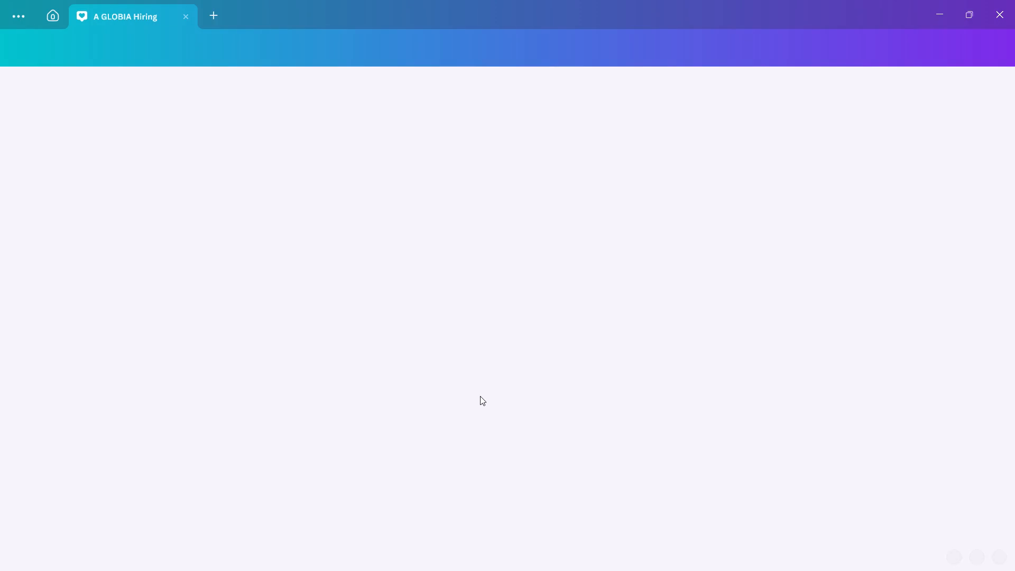
Look through the pages of the A GLOBIA Hiring design down to the last page.
scroll(480, 396, down, 13)
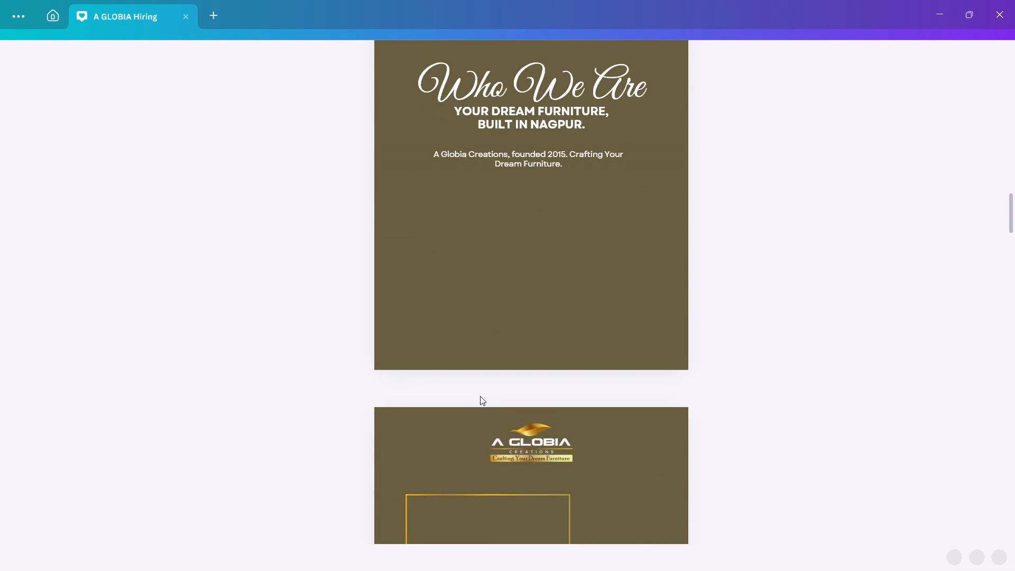
scroll(480, 396, down, 18)
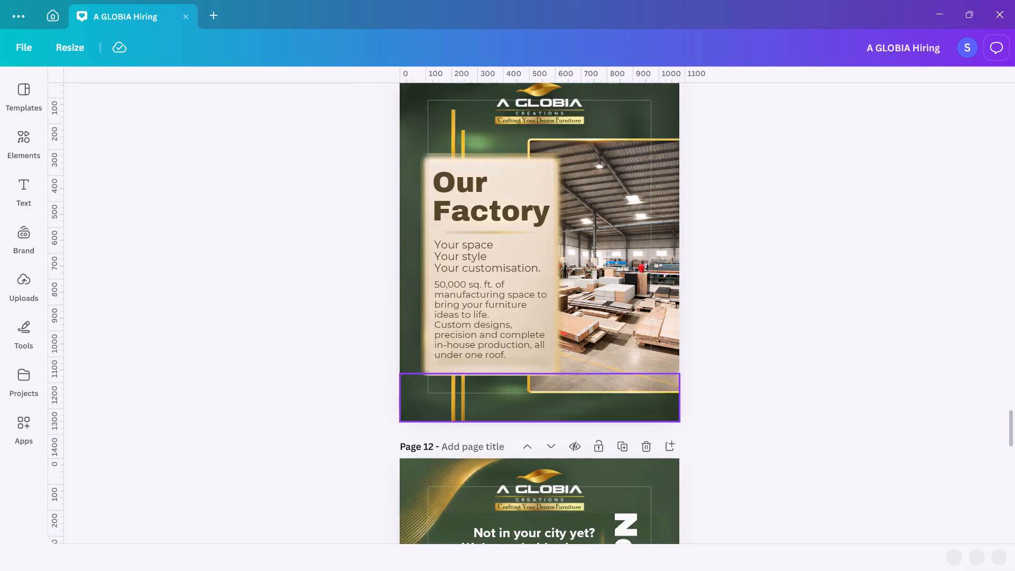
scroll(480, 396, down, 11)
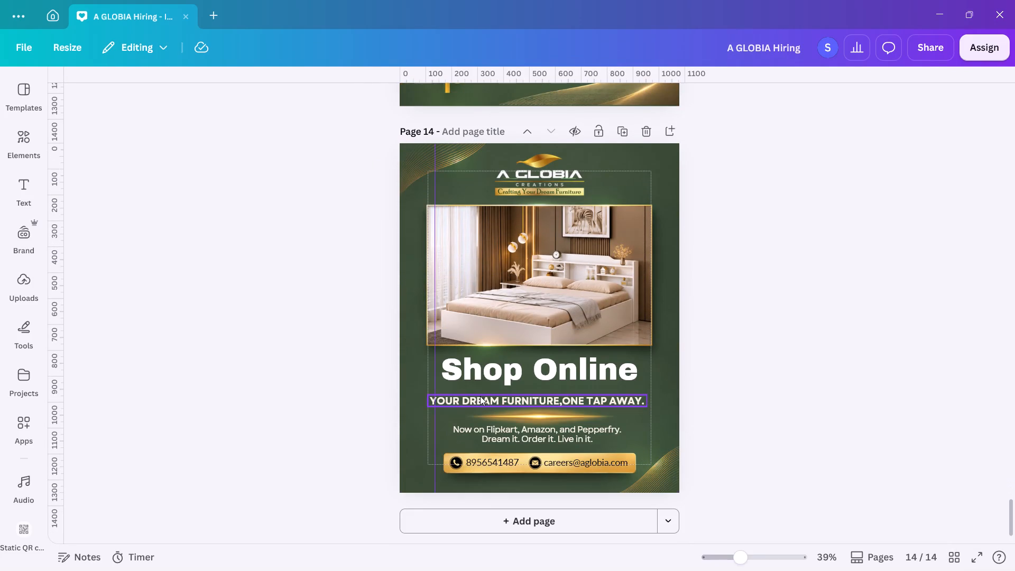
scroll(480, 396, down, 3)
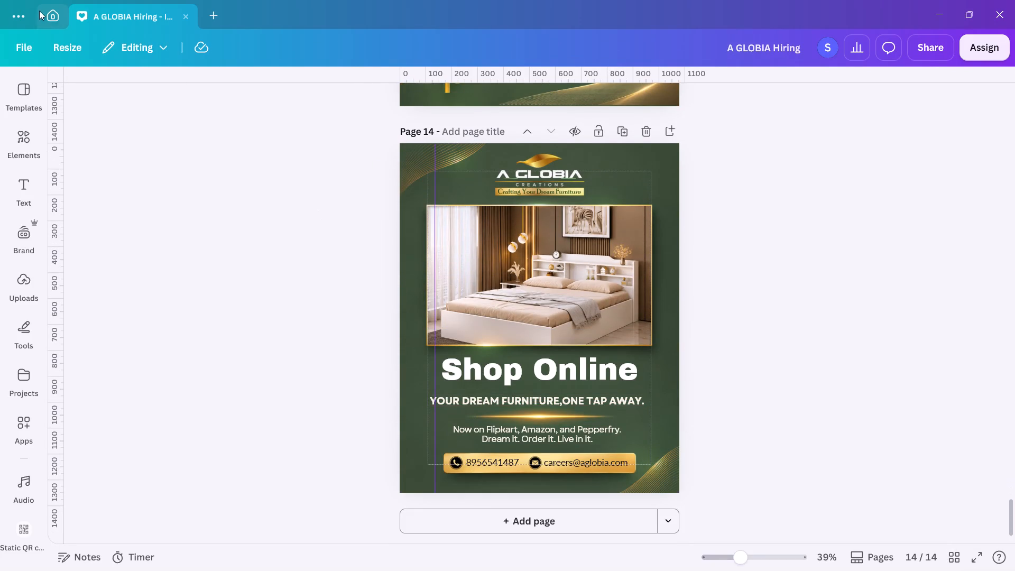
Return to the home page and look through the recent designs for another A Globia design.
click(45, 14)
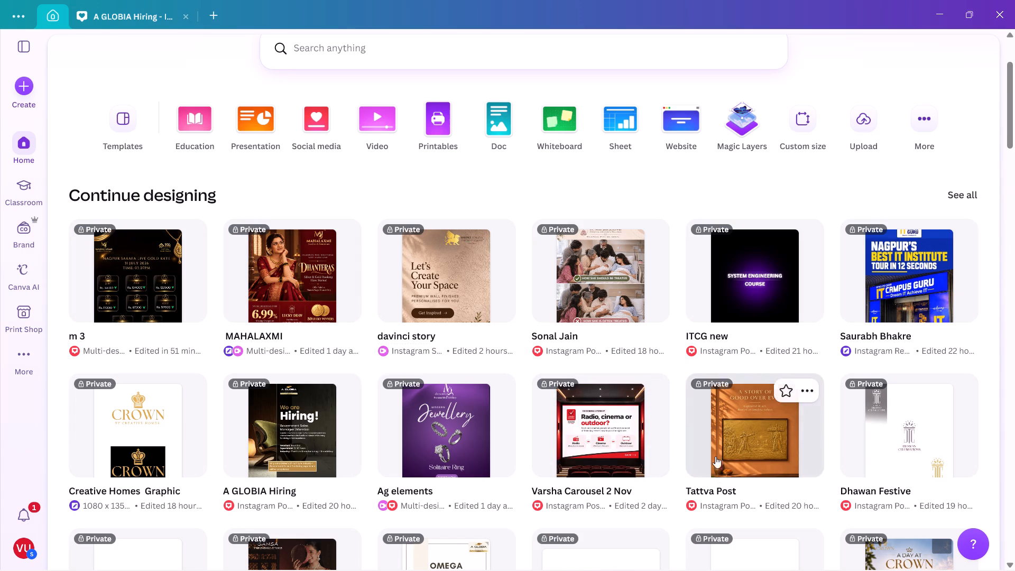
scroll(773, 448, down, 4)
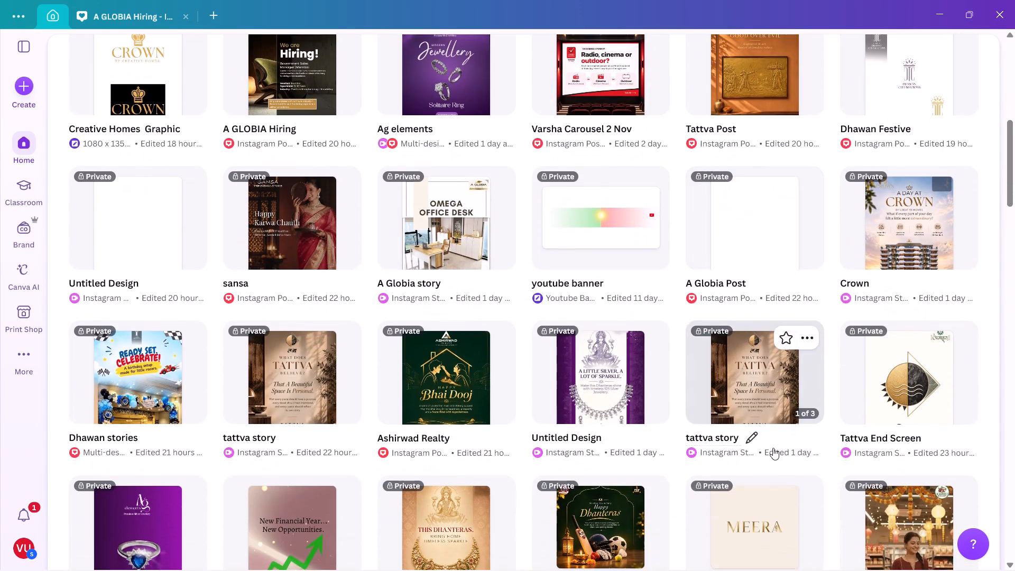
scroll(773, 448, down, 4)
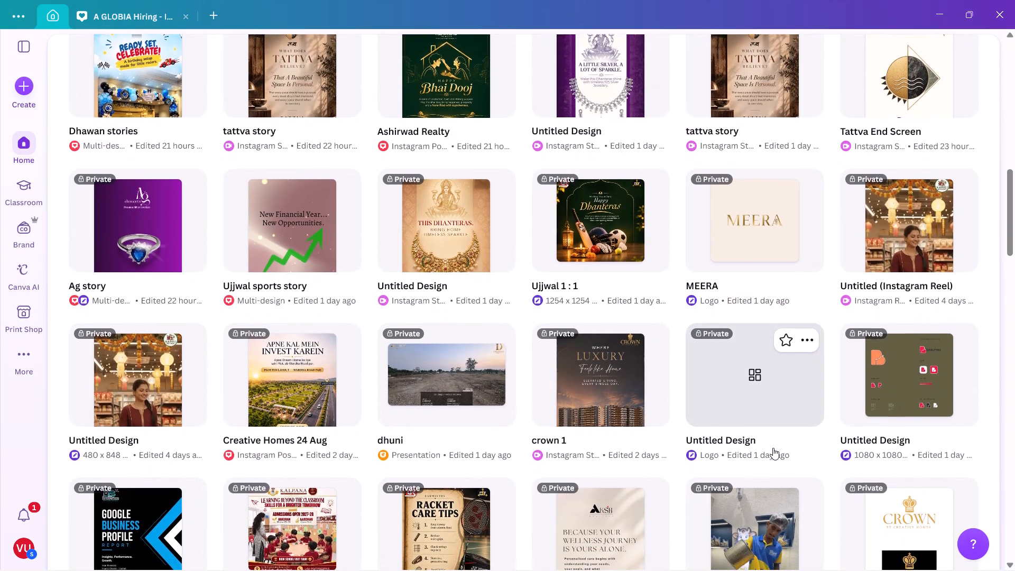
scroll(773, 448, down, 2)
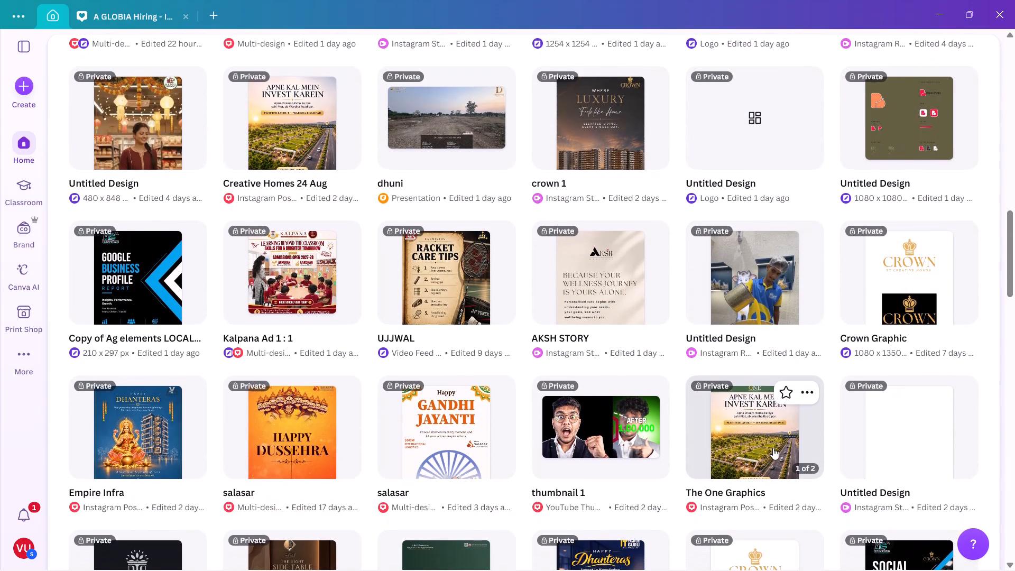
scroll(773, 448, down, 6)
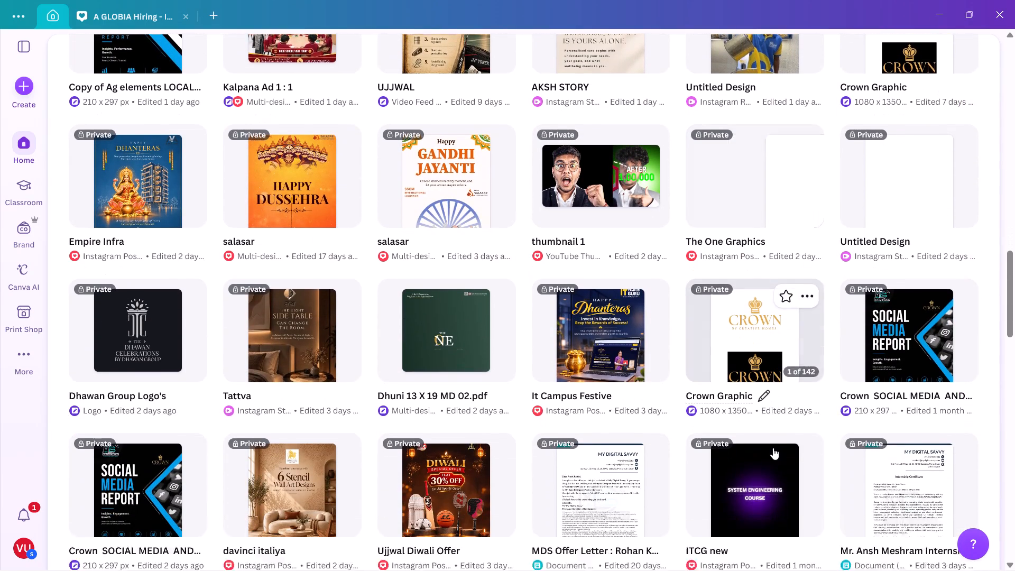
scroll(773, 448, down, 1)
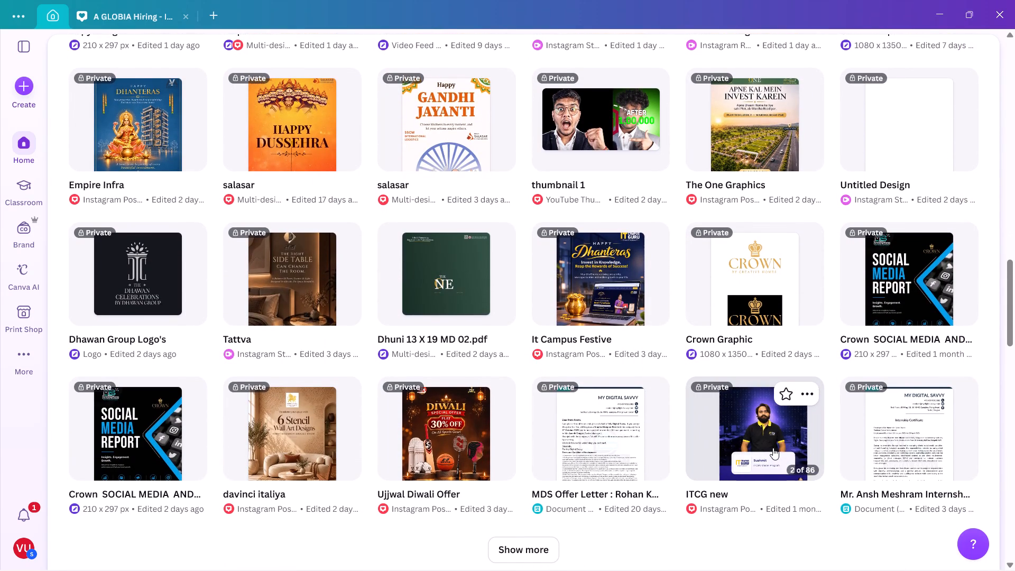
scroll(773, 448, down, 3)
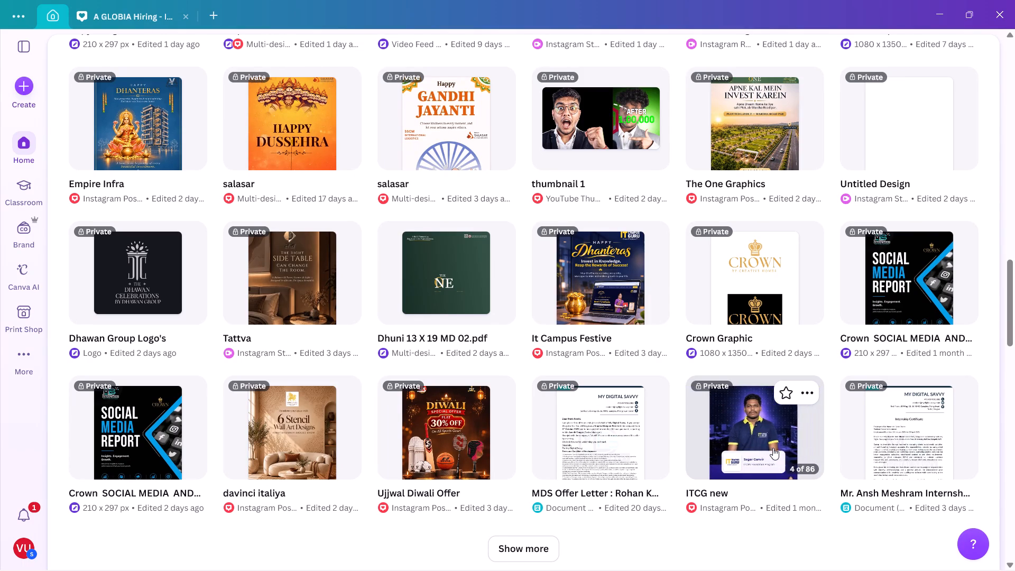
scroll(773, 448, down, 1)
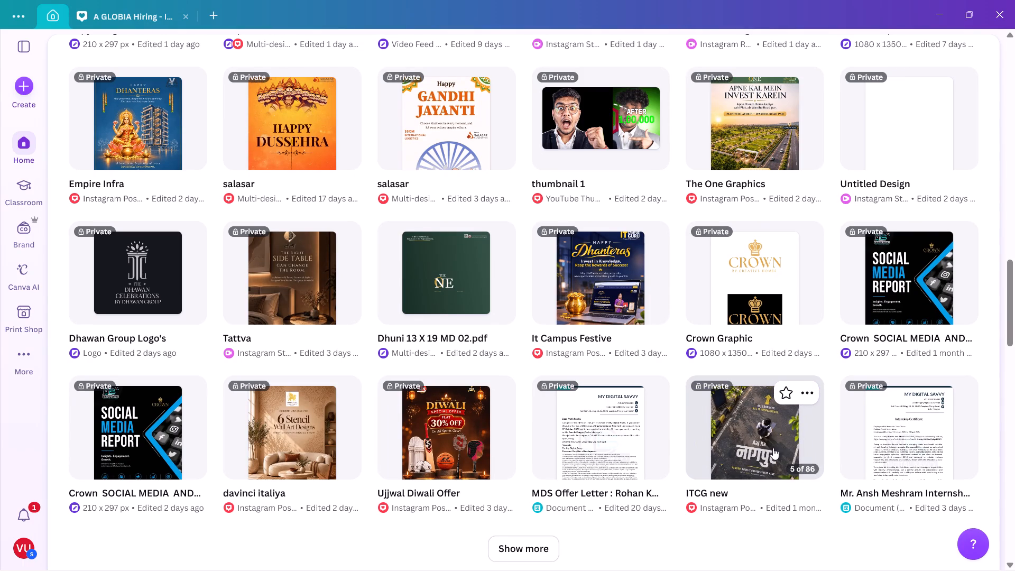
scroll(773, 448, down, 1)
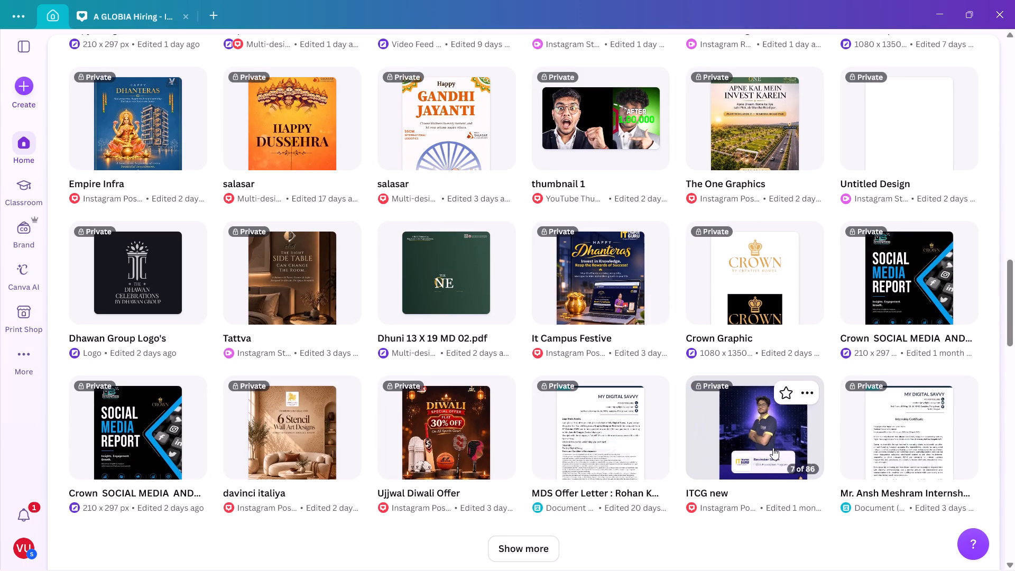
scroll(773, 448, down, 1)
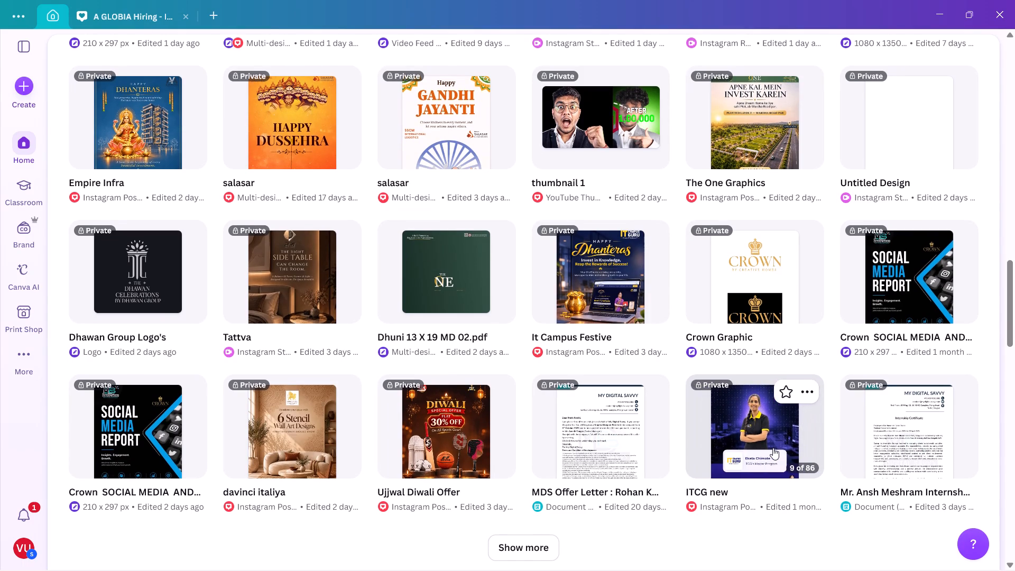
scroll(773, 448, down, 1)
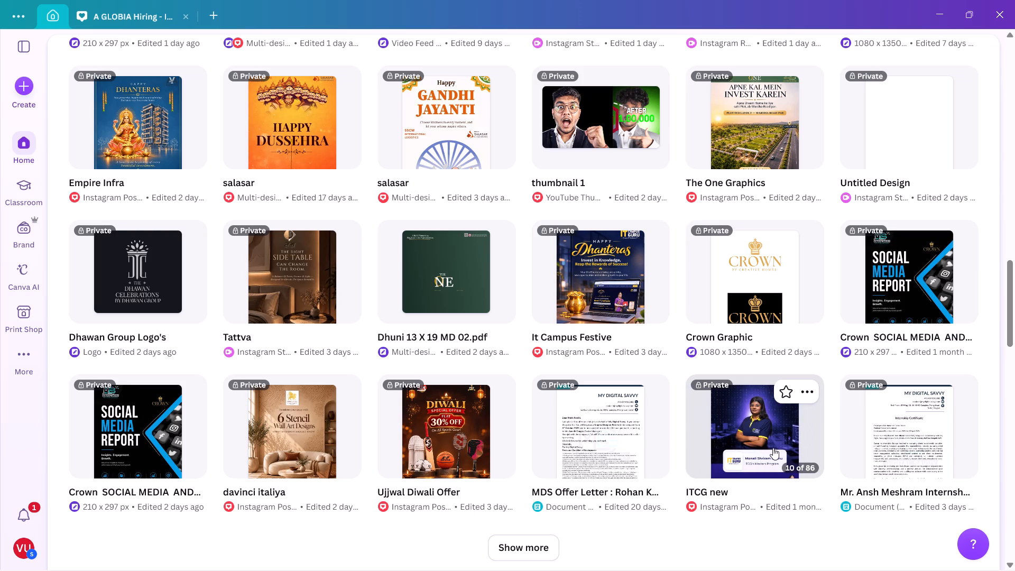
scroll(773, 448, down, 1)
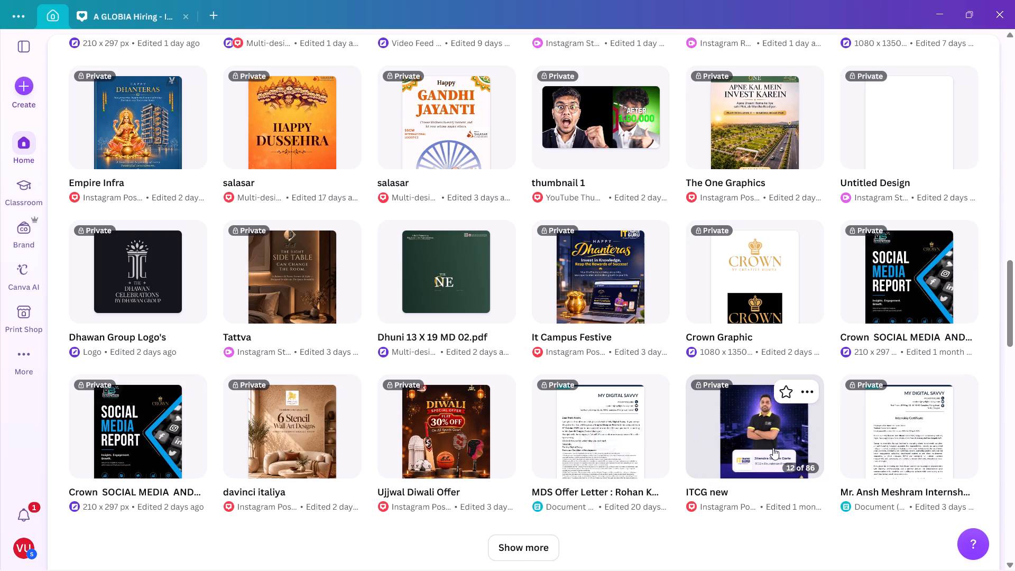
scroll(773, 448, down, 1)
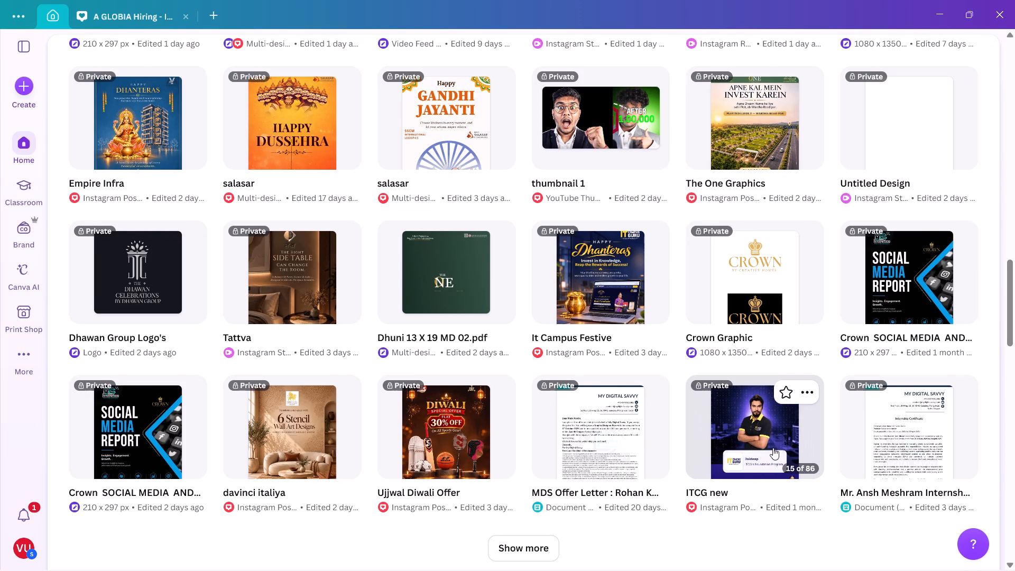
scroll(773, 448, up, 1)
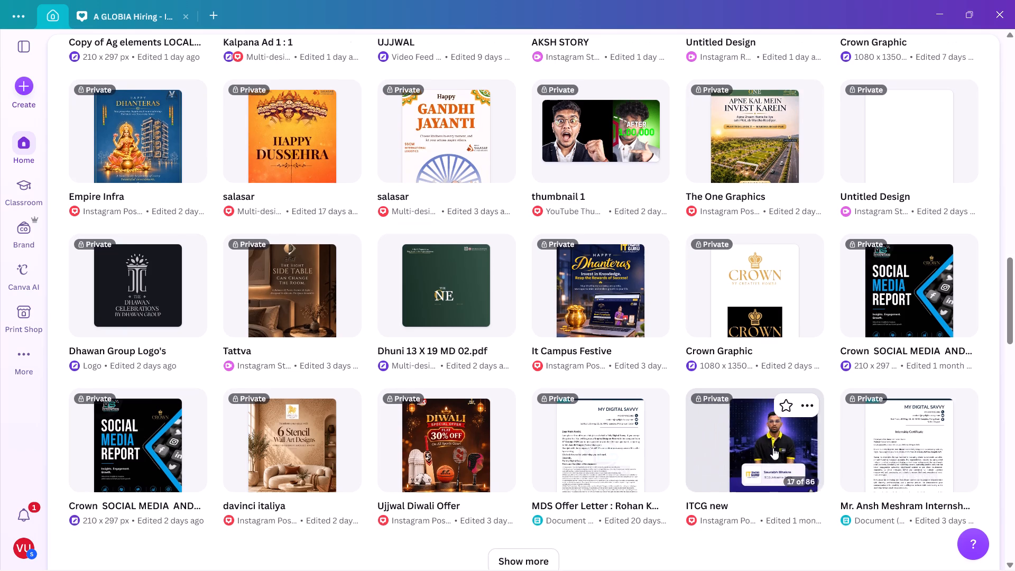
scroll(773, 448, up, 1)
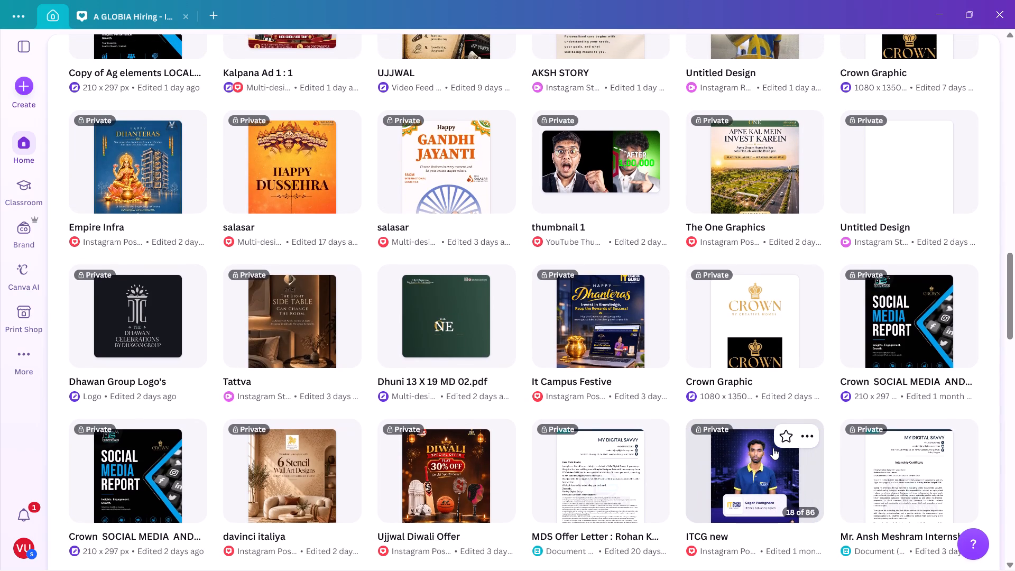
scroll(773, 448, up, 9)
scroll(773, 448, down, 3)
scroll(773, 448, up, 3)
Search for "A Globia" and open the A Globia Post design from the matching designs.
click(577, 198)
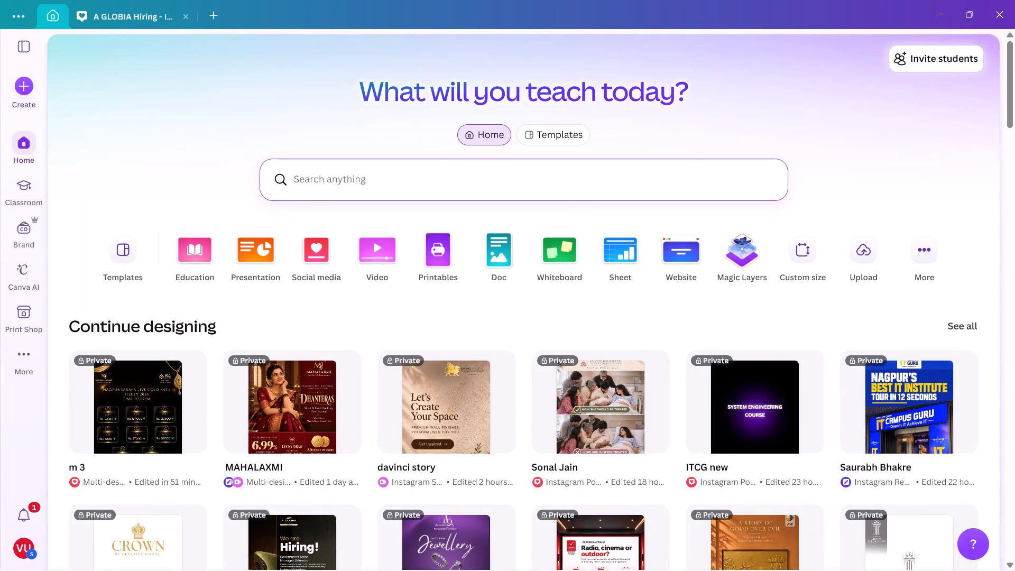
click(431, 186)
text(A Globia)
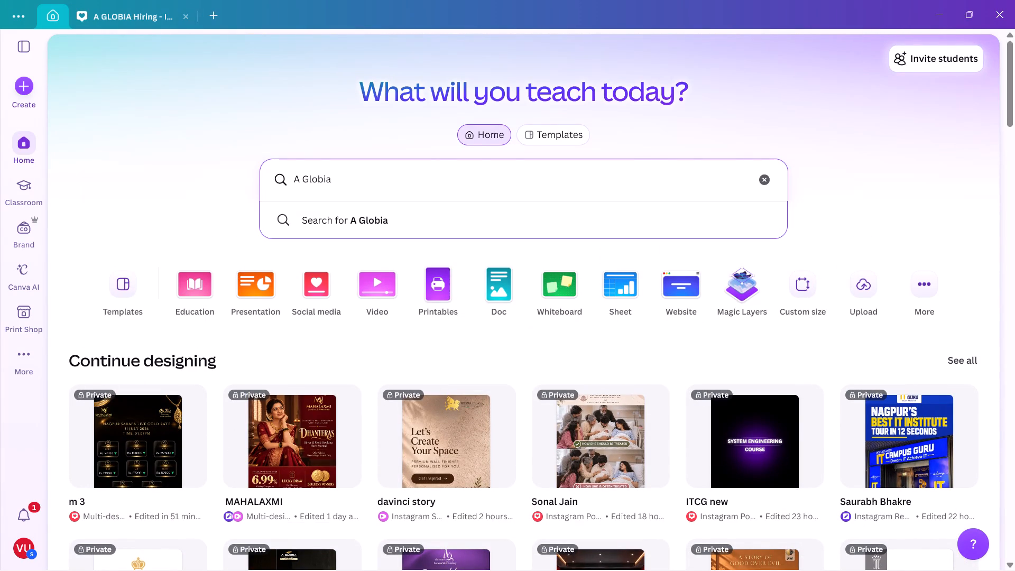
key(Return)
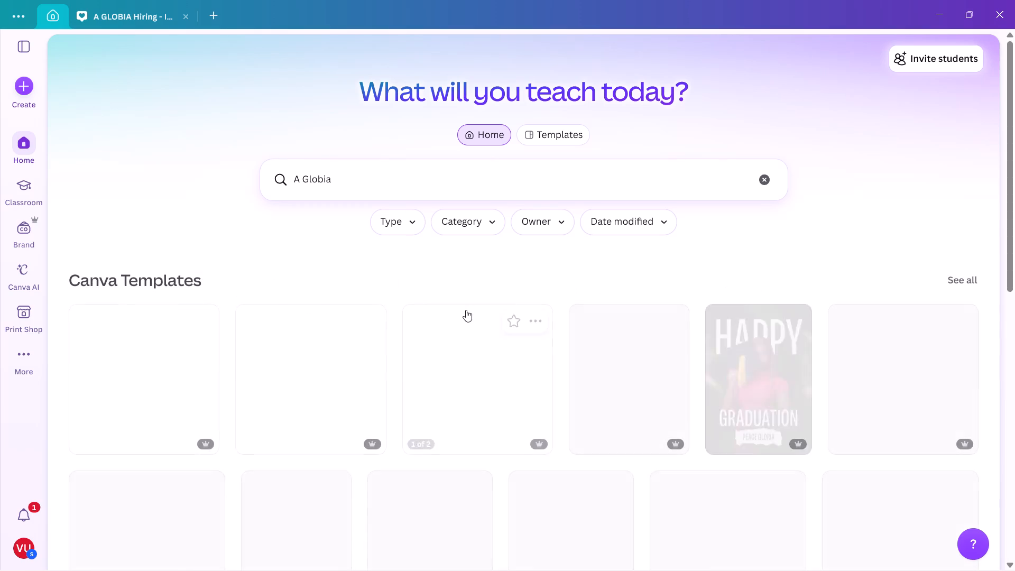
scroll(466, 310, down, 7)
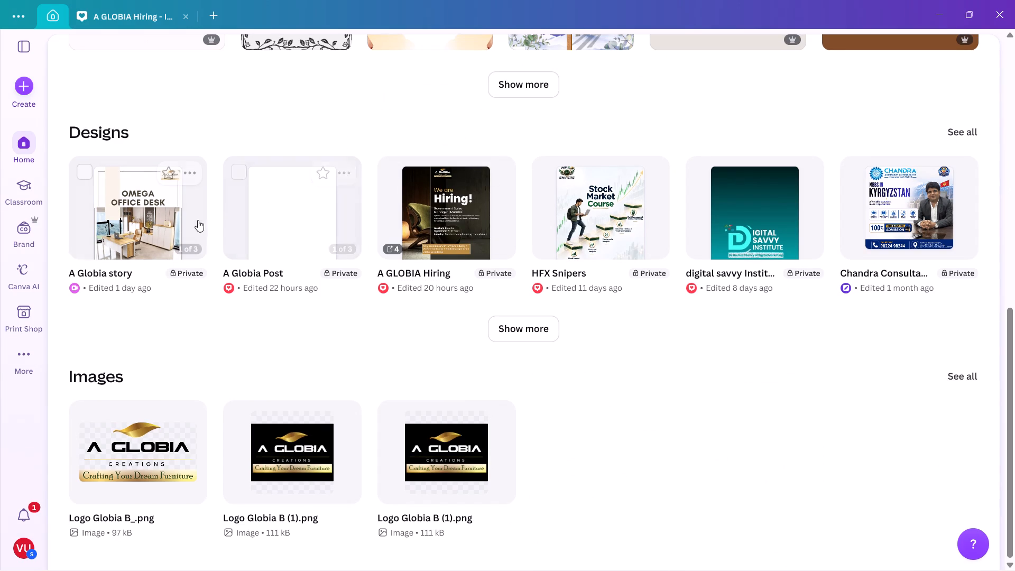
click(257, 224)
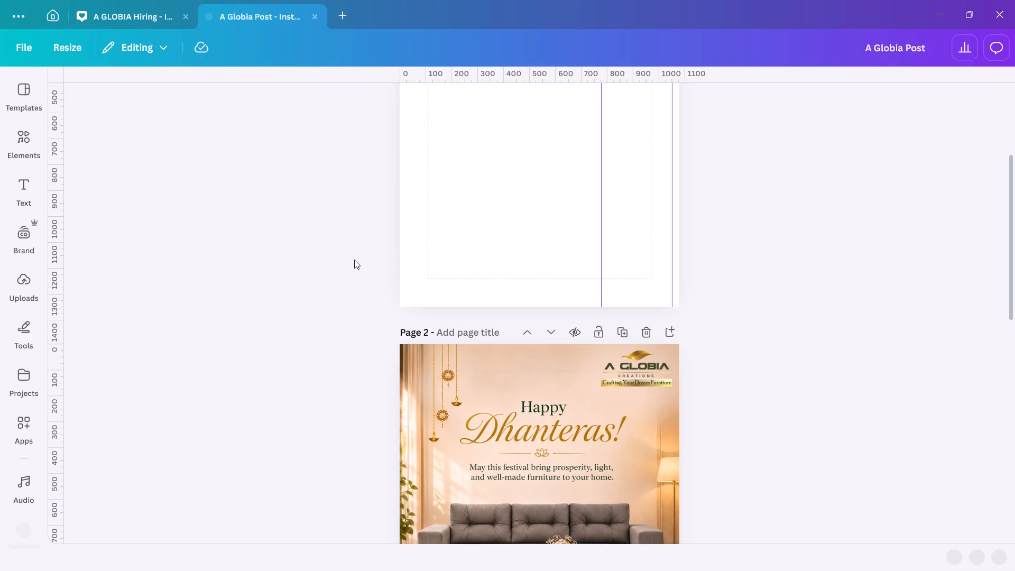
Remove the phone and email text from the bottom of the Happy Dhanteras image on page 2 using Grab Text.
scroll(537, 374, down, 3)
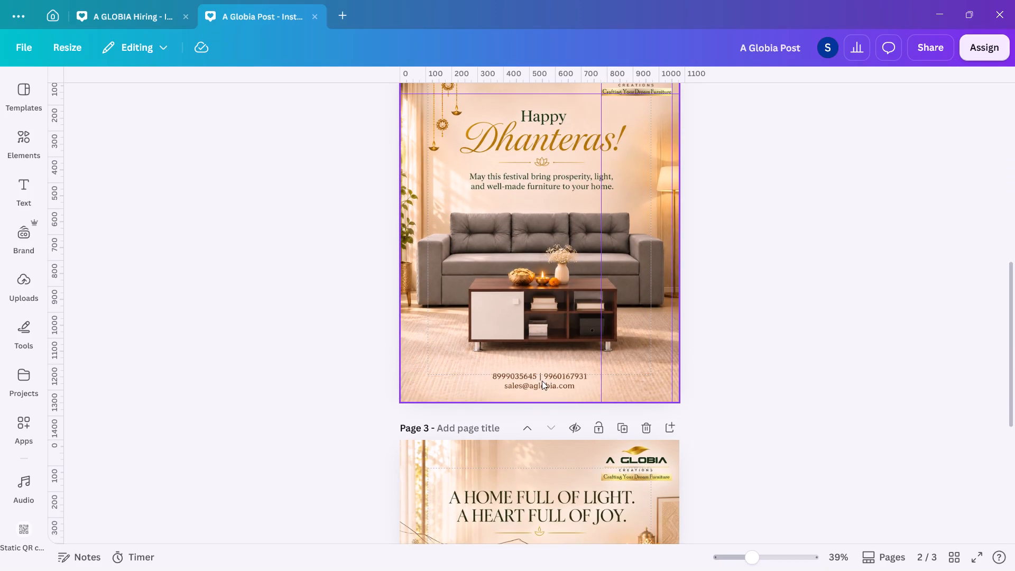
click(542, 381)
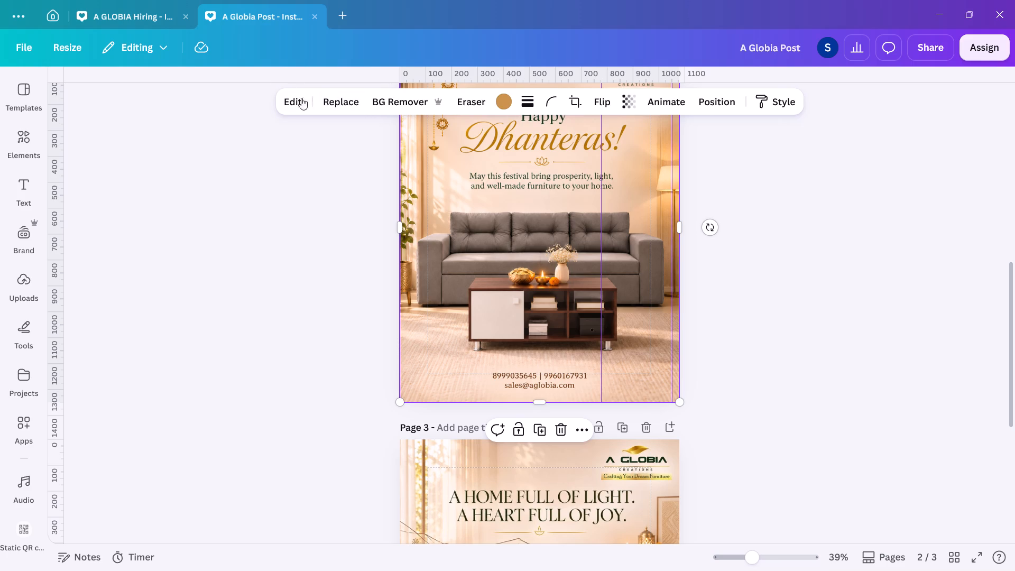
click(293, 97)
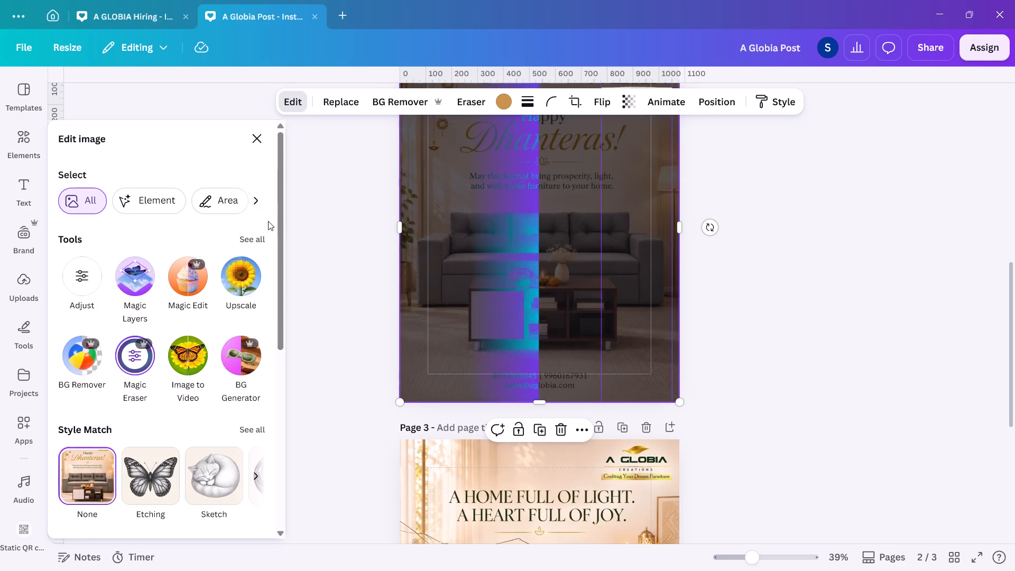
click(244, 237)
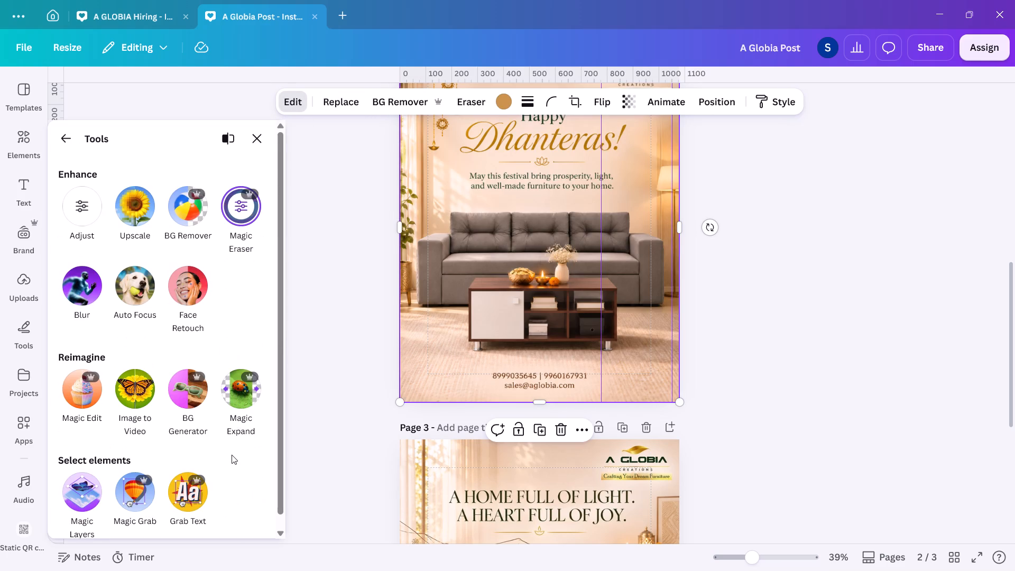
scroll(232, 455, down, 1)
click(199, 469)
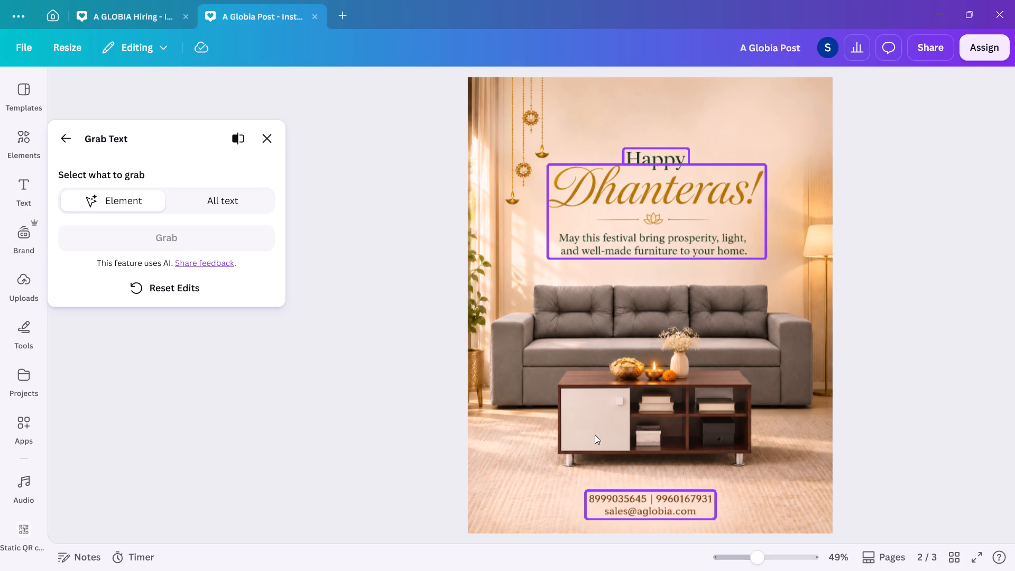
click(651, 509)
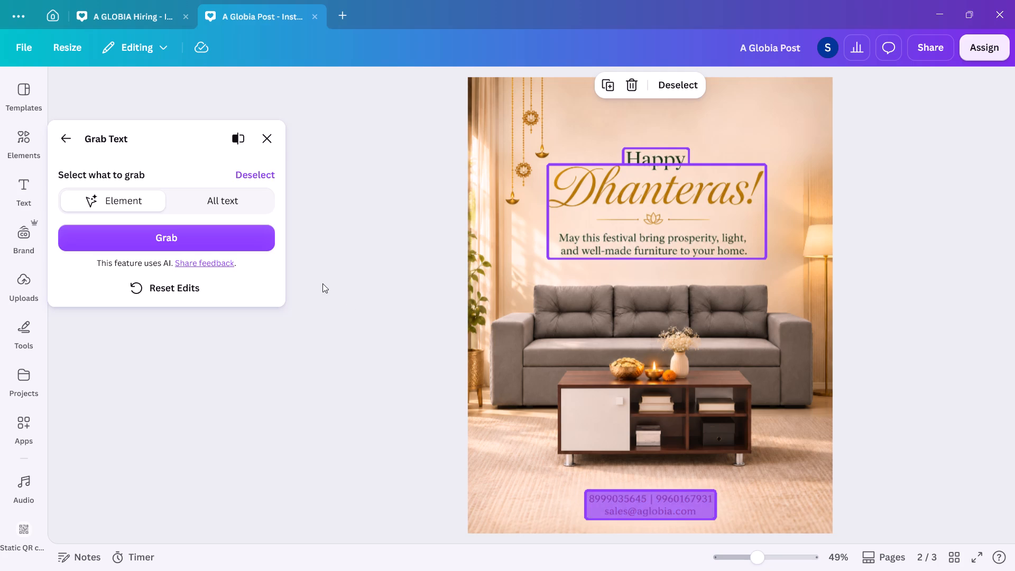
click(631, 85)
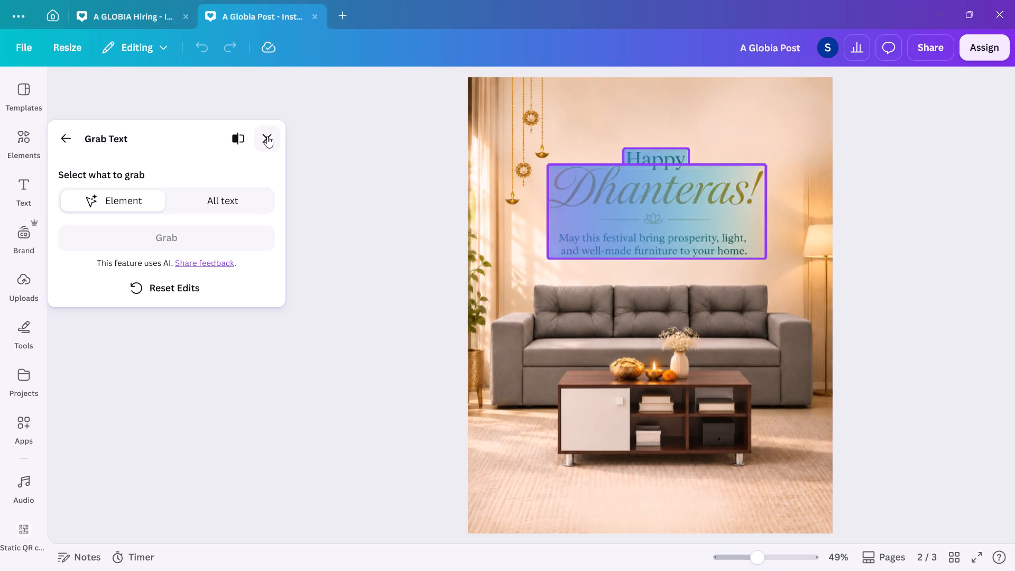
click(267, 136)
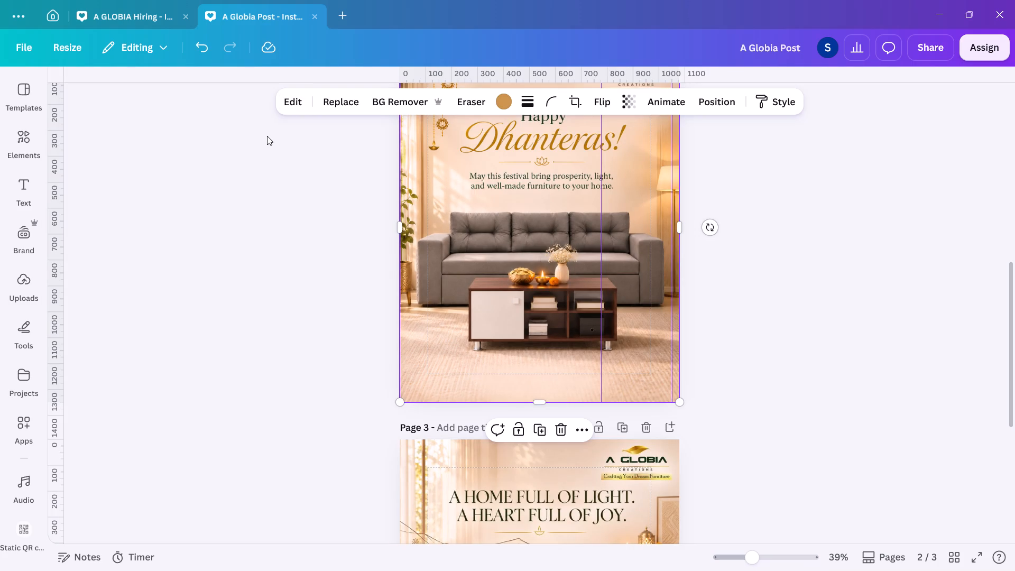
Remove the phone and email text below HAPPY DIWALI in the page 3 image using Grab Text.
scroll(484, 262, down, 4)
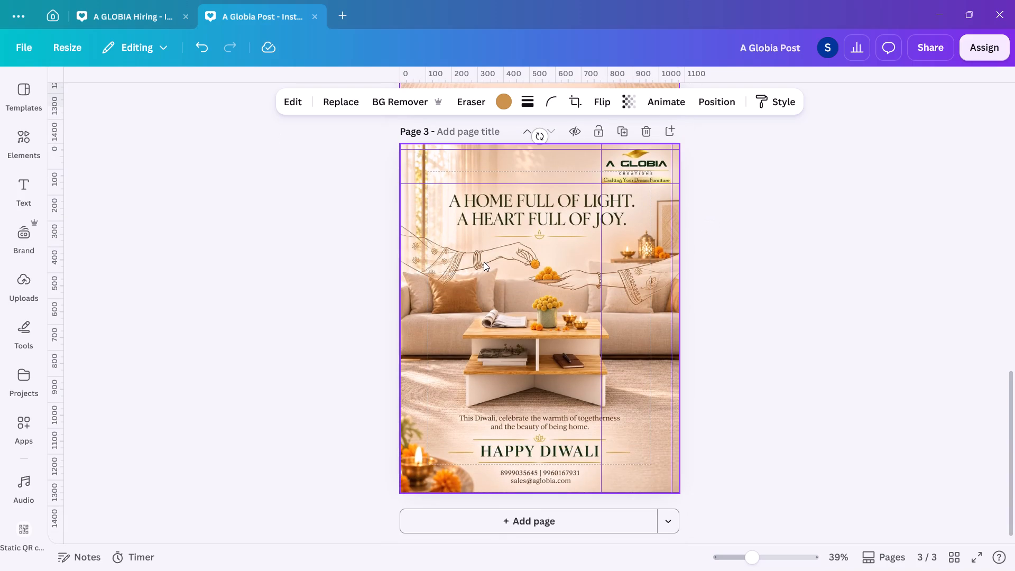
scroll(484, 262, down, 1)
click(550, 478)
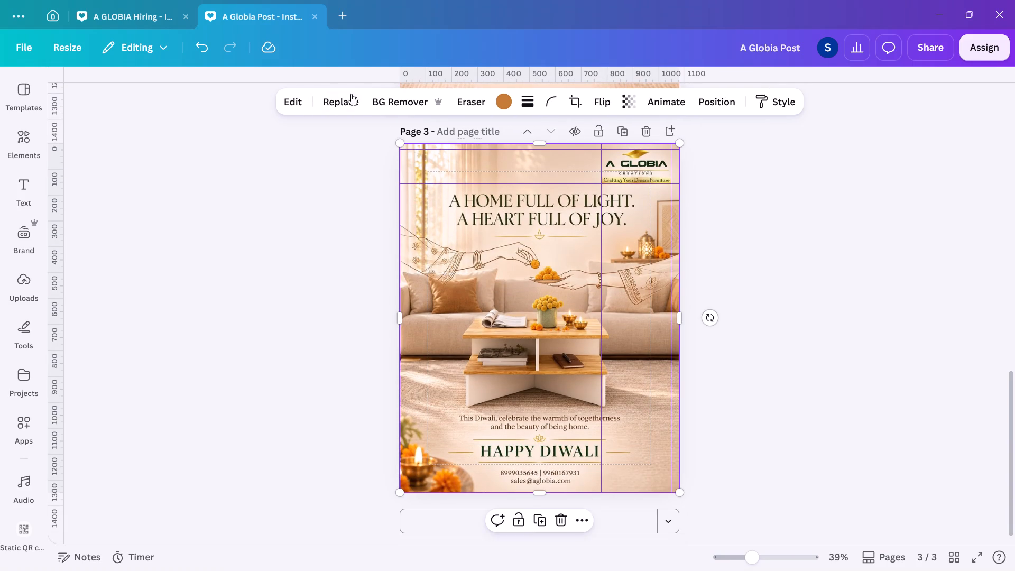
click(294, 97)
scroll(246, 229, up, 1)
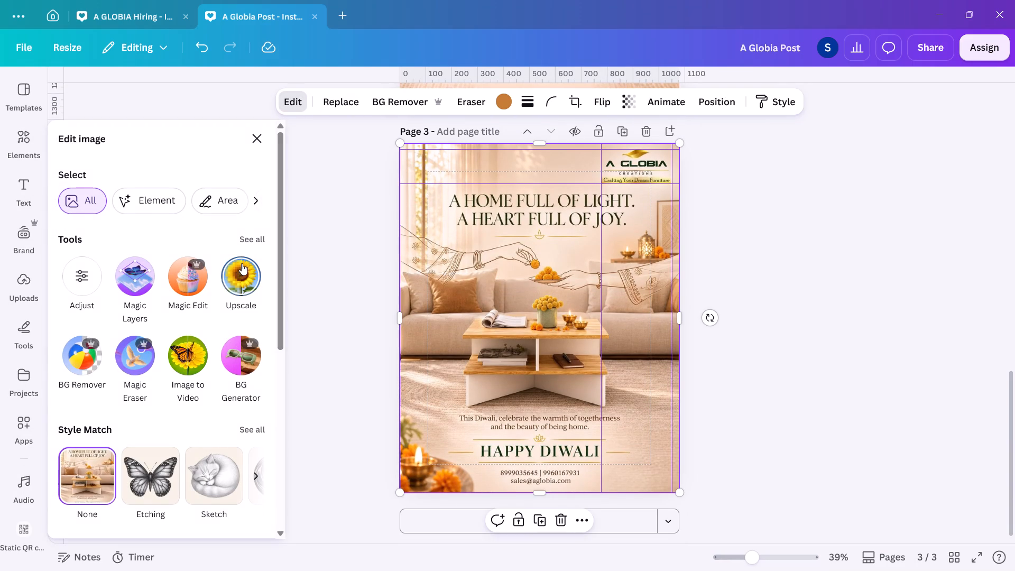
click(257, 239)
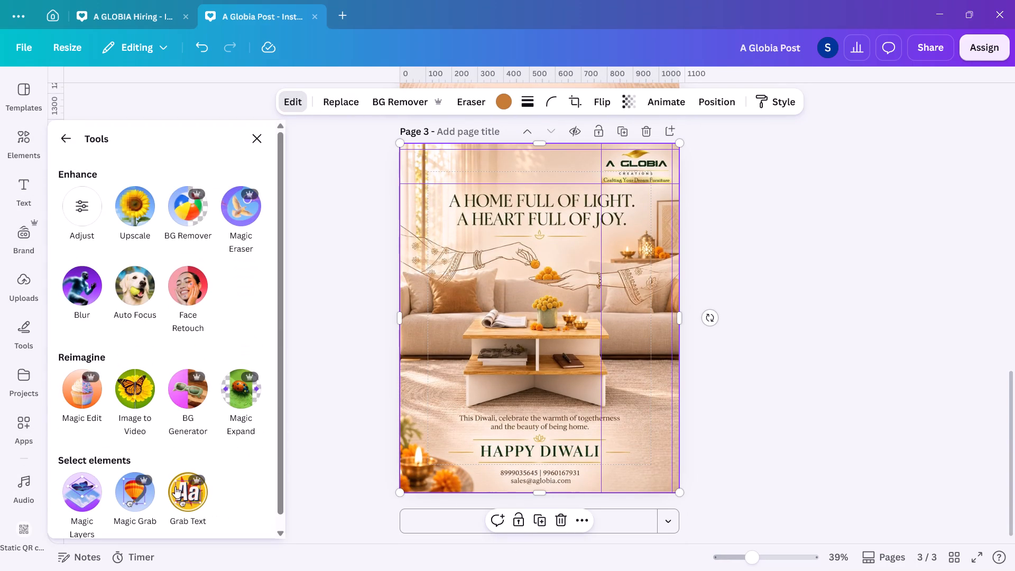
click(174, 486)
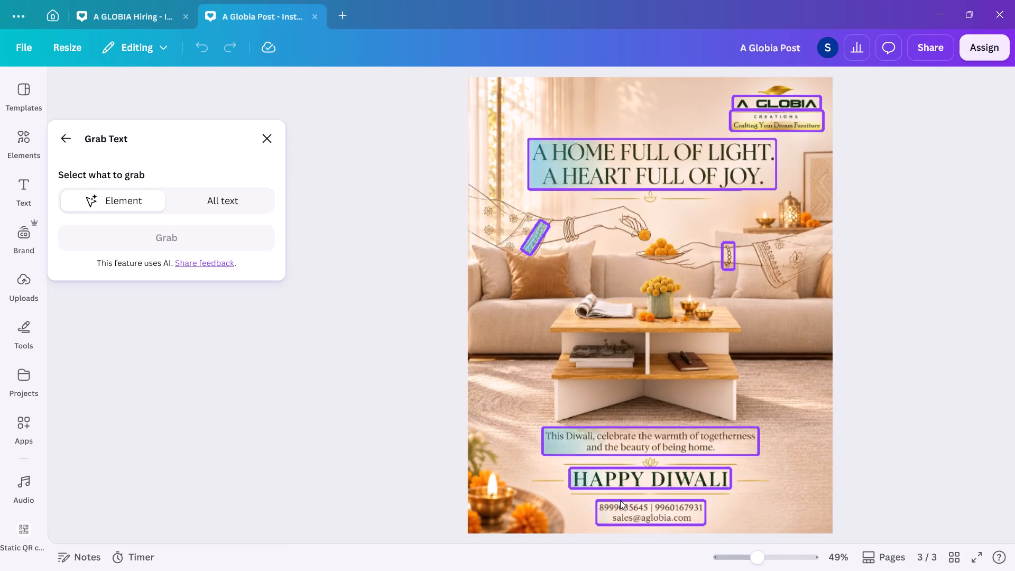
click(620, 500)
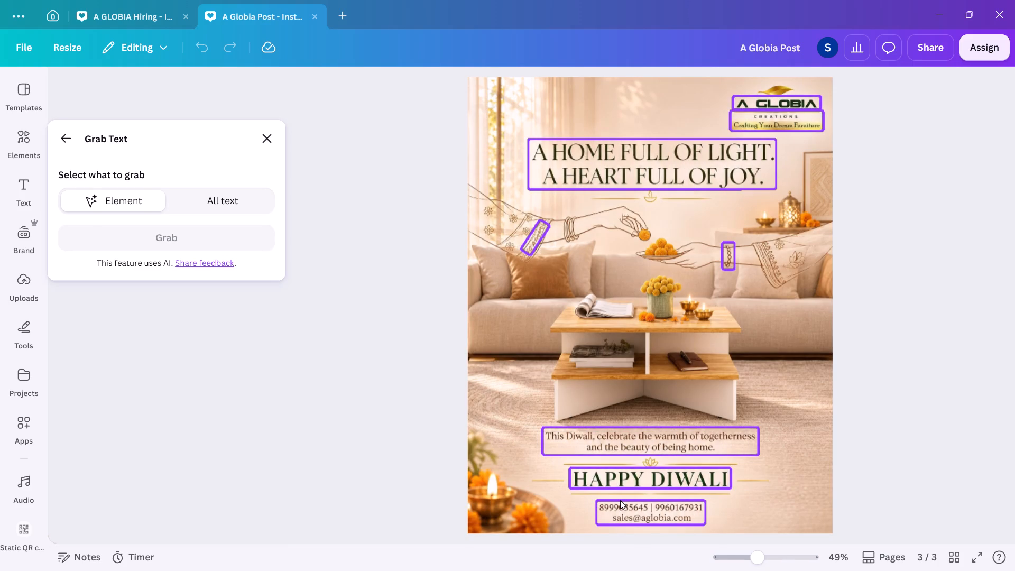
click(629, 521)
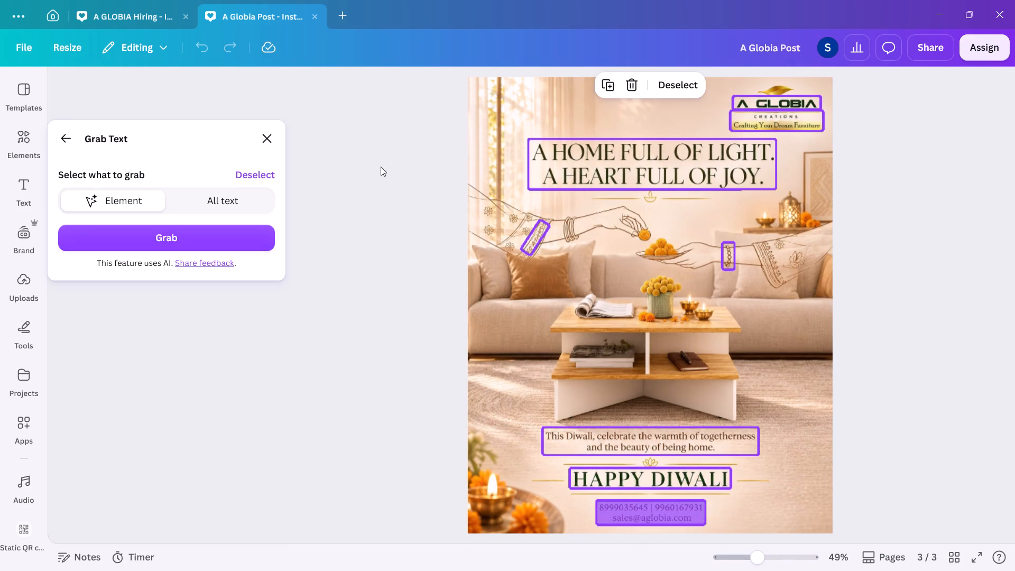
click(628, 84)
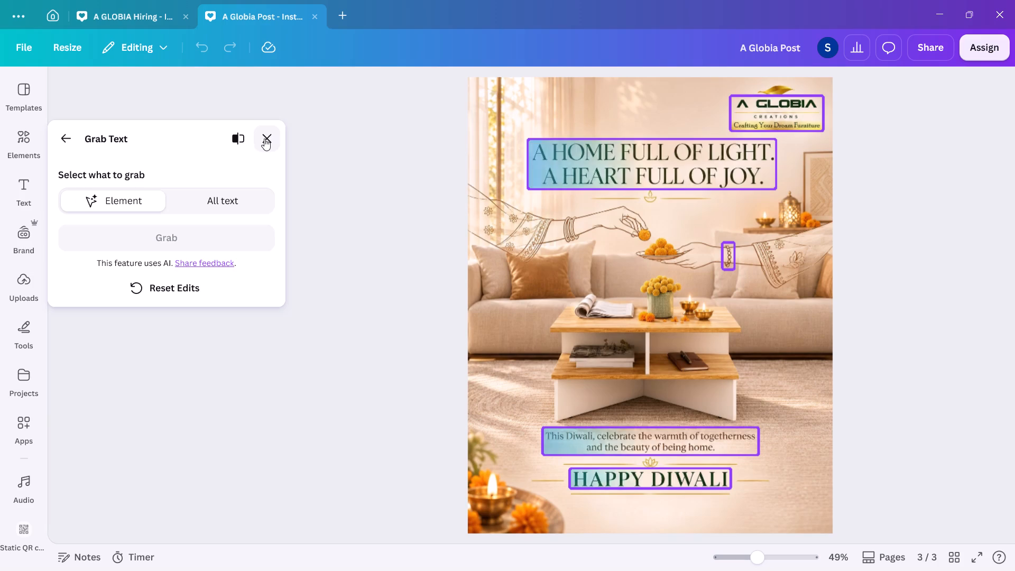
click(263, 132)
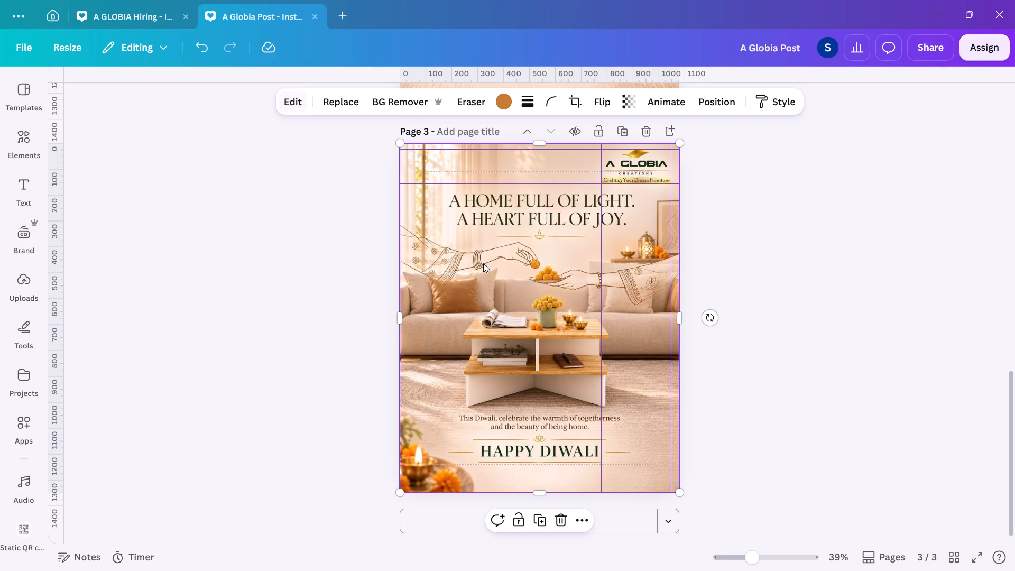
Add a rectangle on page 2 as a full-width band along the page's bottom edge, 1,080 wide and 108 high.
scroll(490, 296, up, 6)
scroll(490, 296, down, 1)
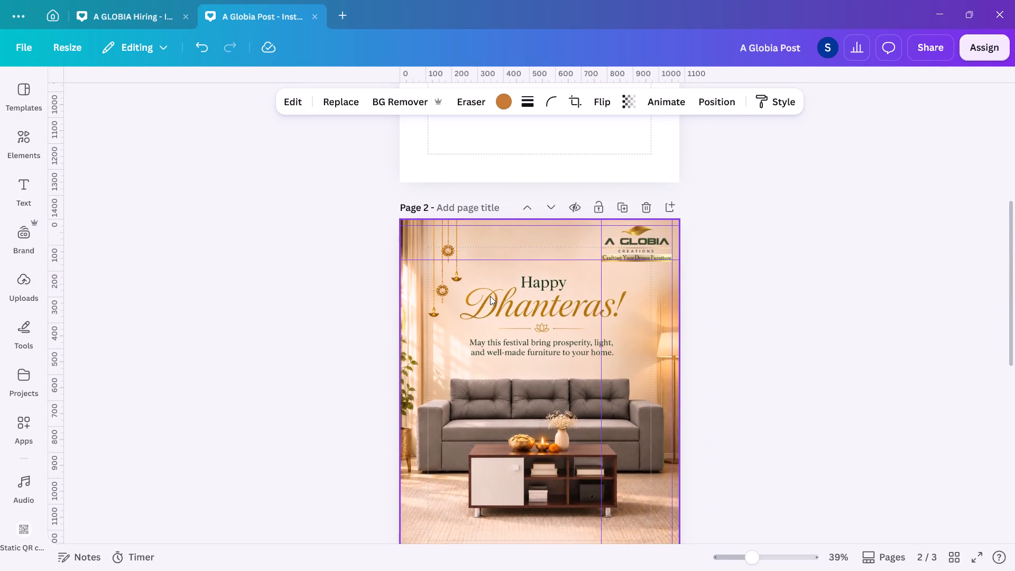
scroll(490, 296, down, 1)
key(r)
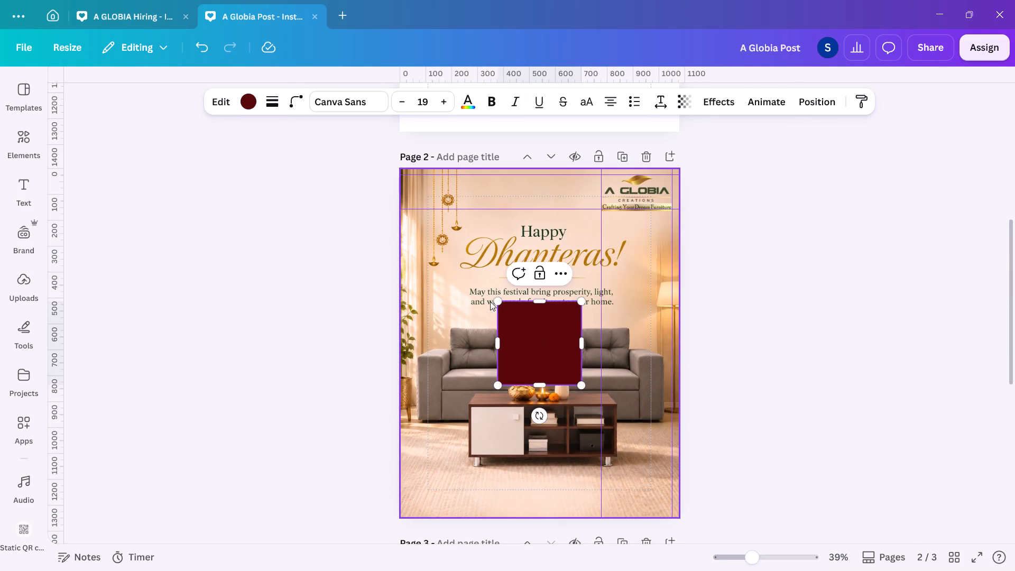
drag(528, 329, 427, 442)
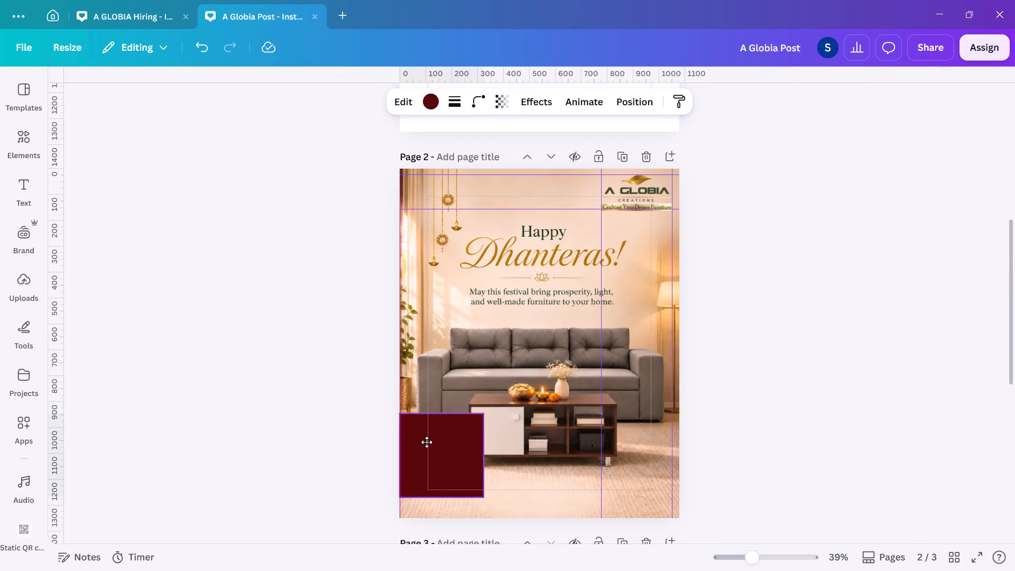
drag(427, 442, 427, 462)
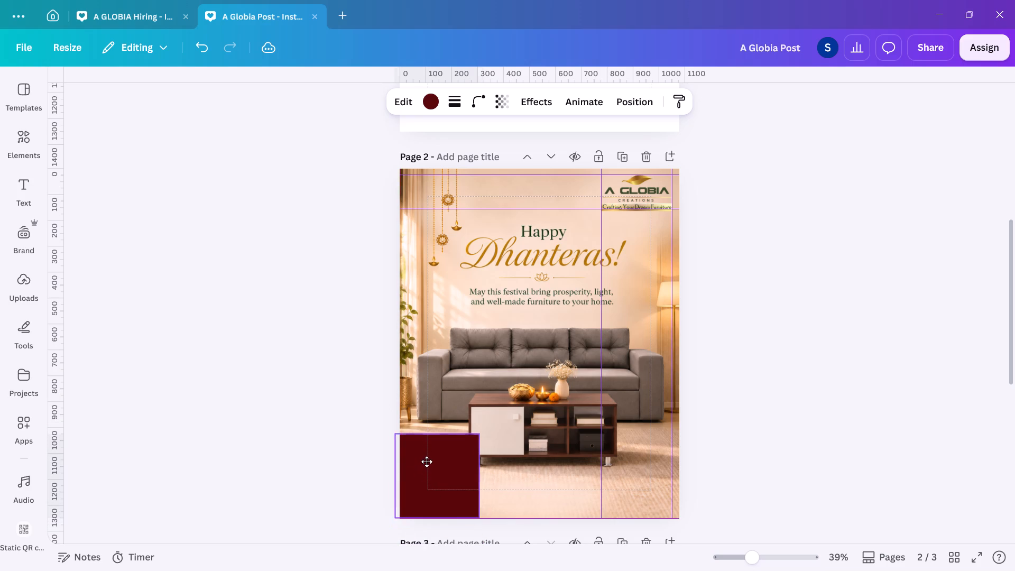
drag(427, 462, 428, 461)
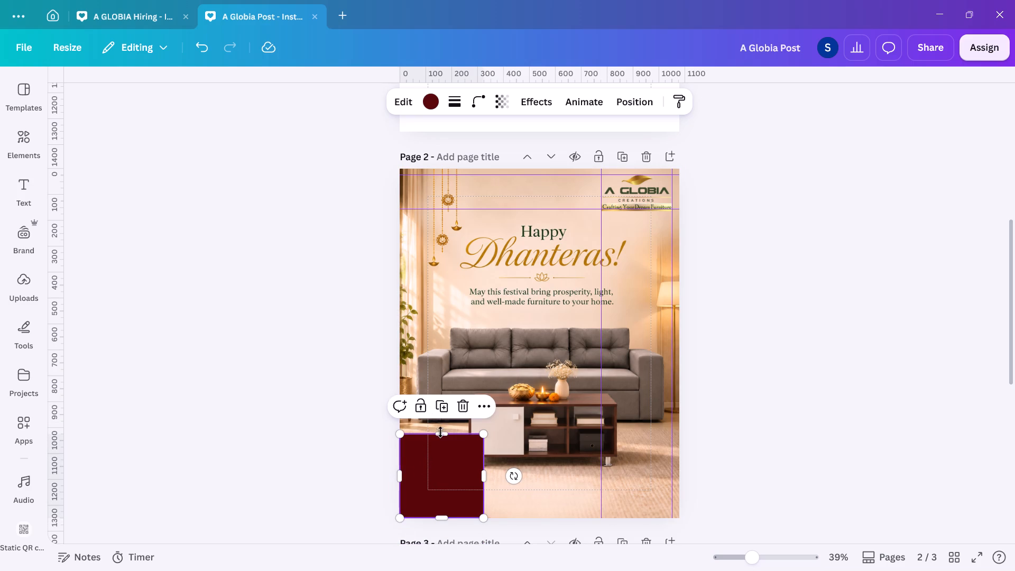
drag(441, 436, 459, 492)
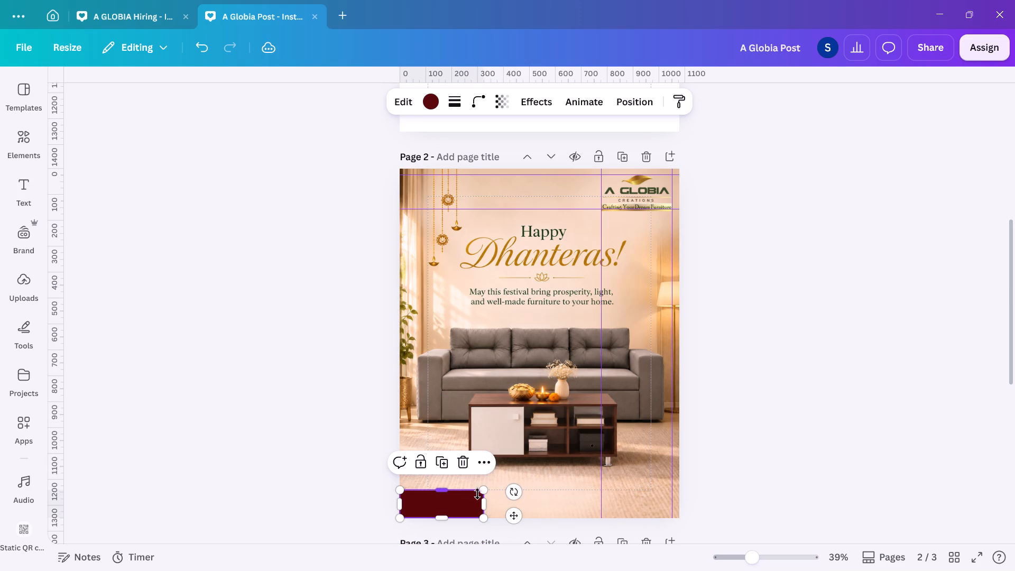
drag(486, 499, 680, 462)
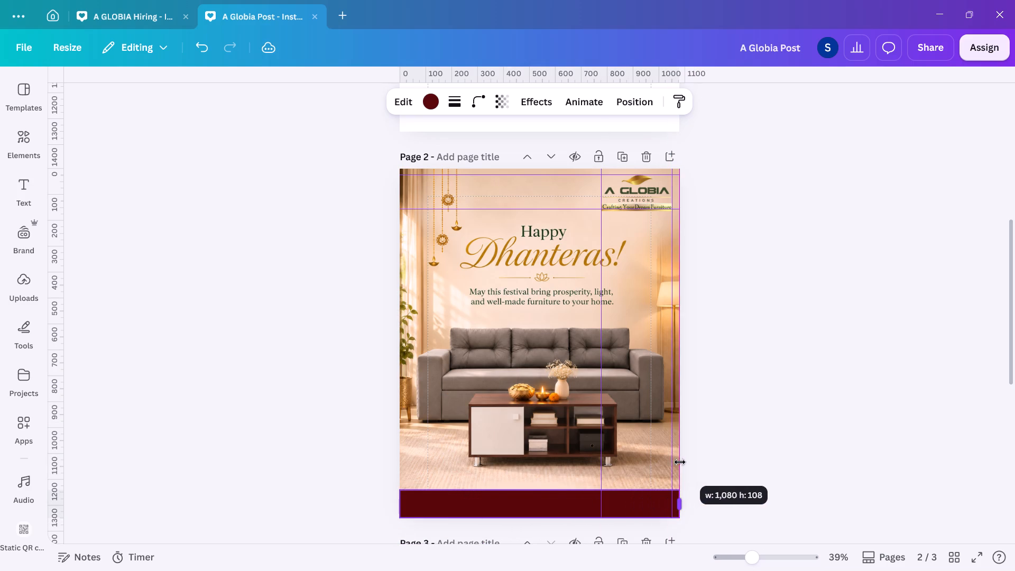
drag(680, 462, 681, 462)
Recolour the page 2 bottom band with the dark green sampled from the A GLOBIA logo lettering.
click(433, 101)
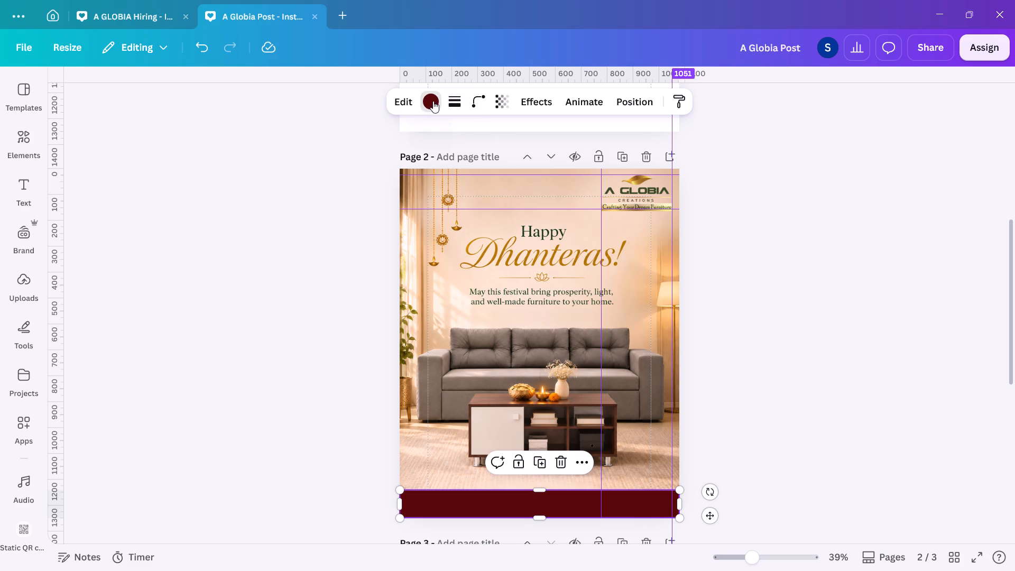
click(97, 194)
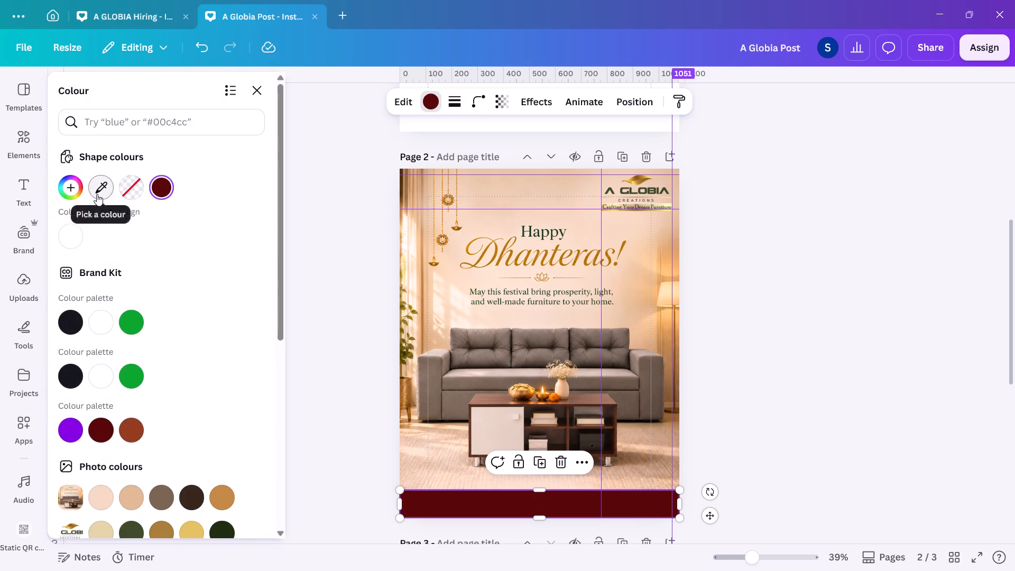
click(622, 189)
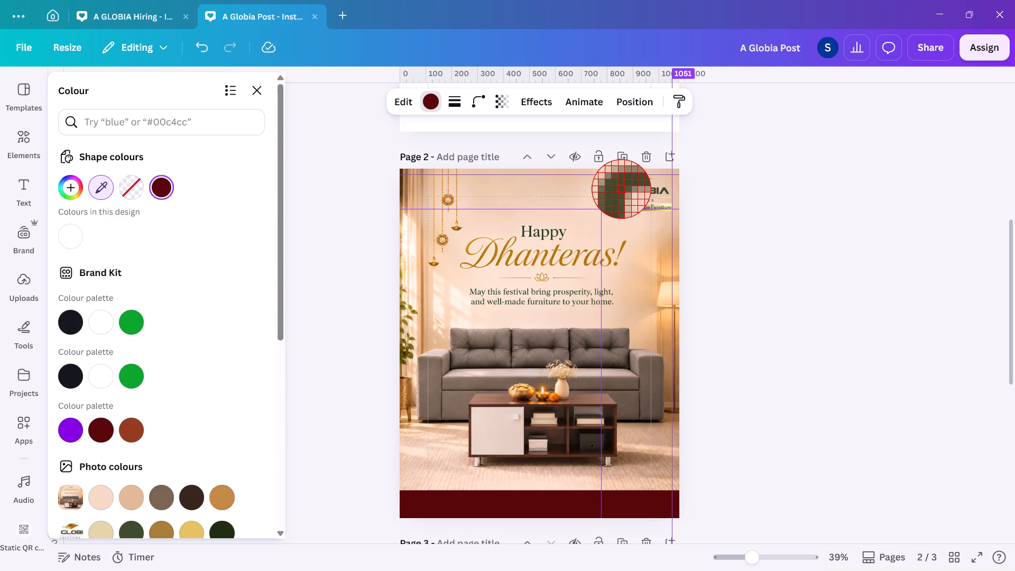
double_click(782, 248)
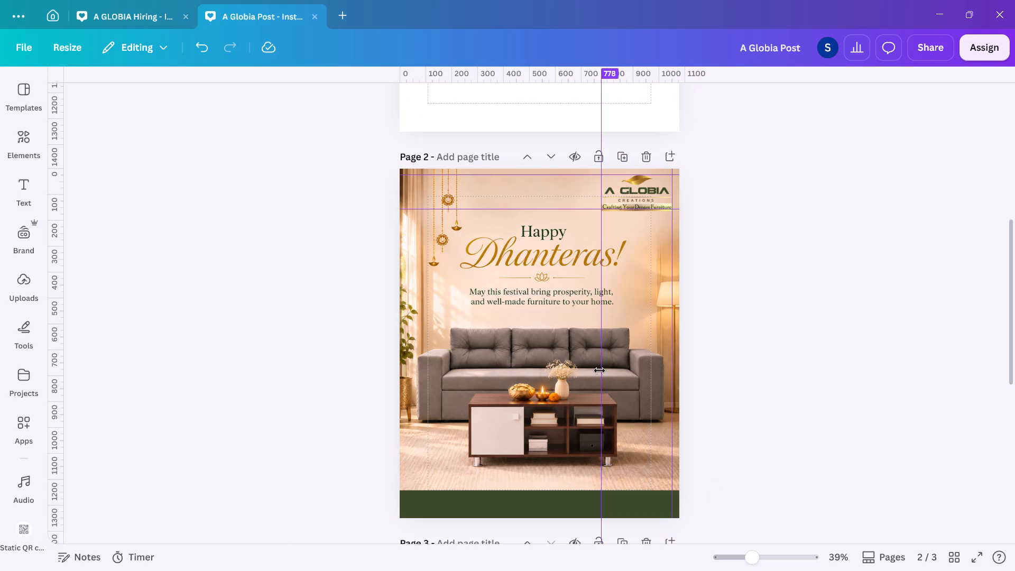
Reduce the green band's height on page 2 to about 90, keeping it along the page's bottom edge.
click(540, 496)
click(539, 490)
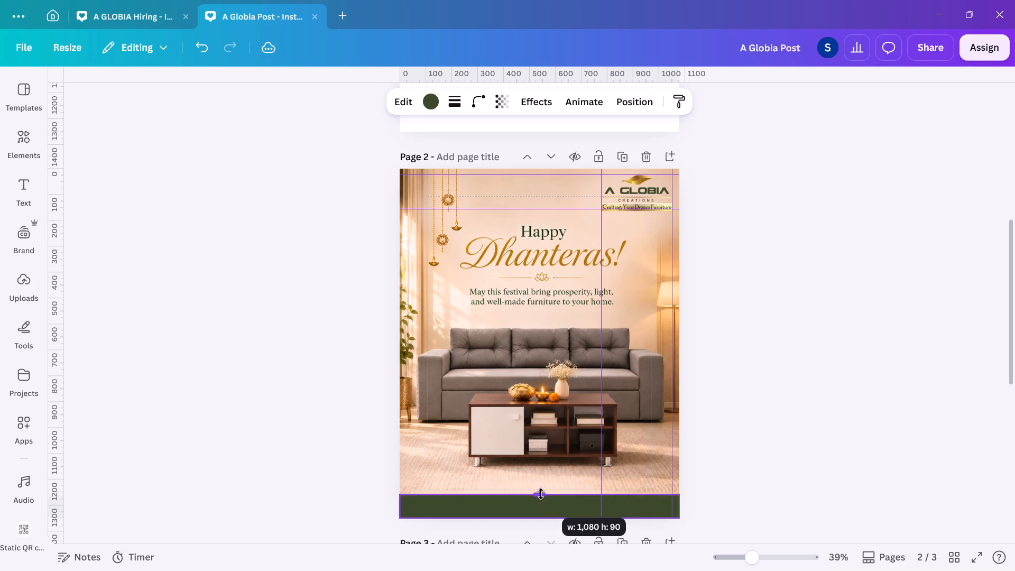
click(541, 494)
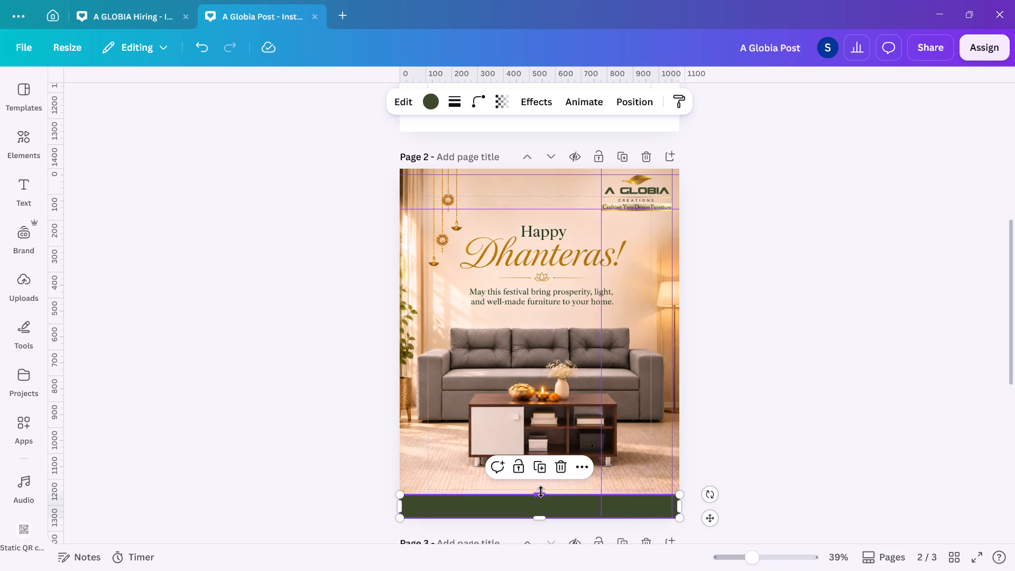
Copy the green band from page 2 onto the bottom edge of the Happy Diwali page 3.
key(ctrl+c)
scroll(540, 490, right, 1)
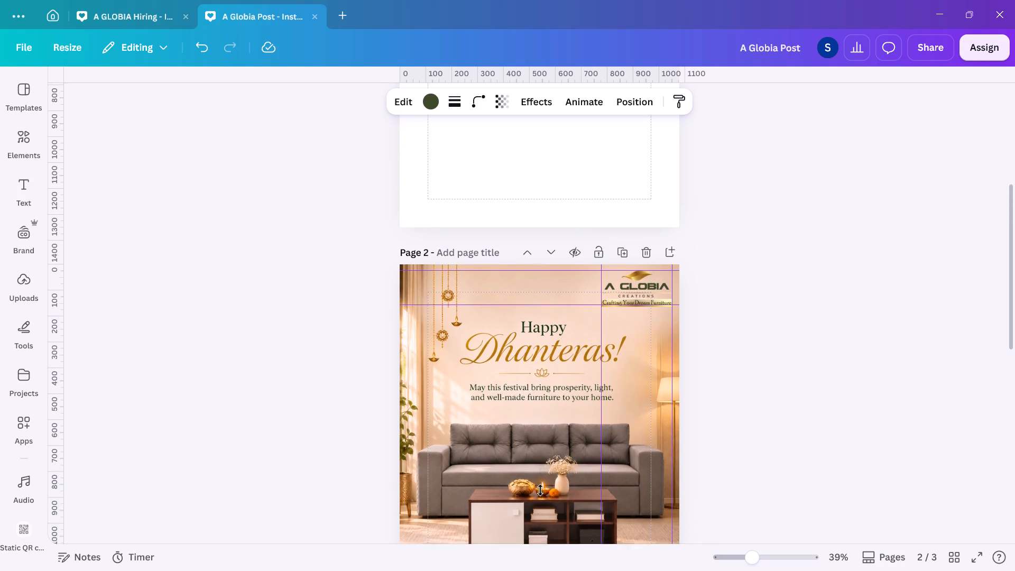
scroll(540, 490, right, 1)
scroll(540, 490, down, 3)
click(539, 473)
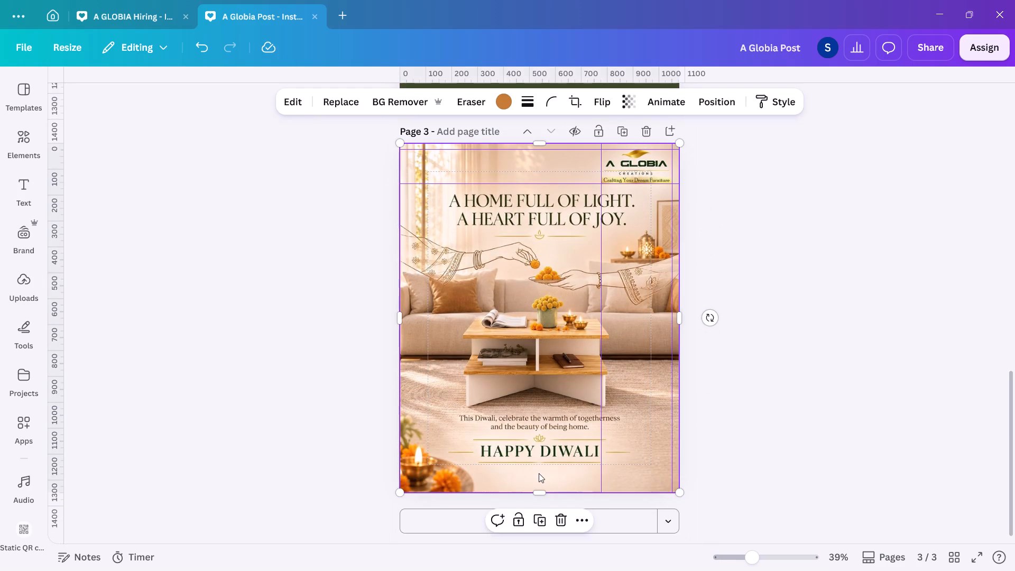
key(ctrl+v)
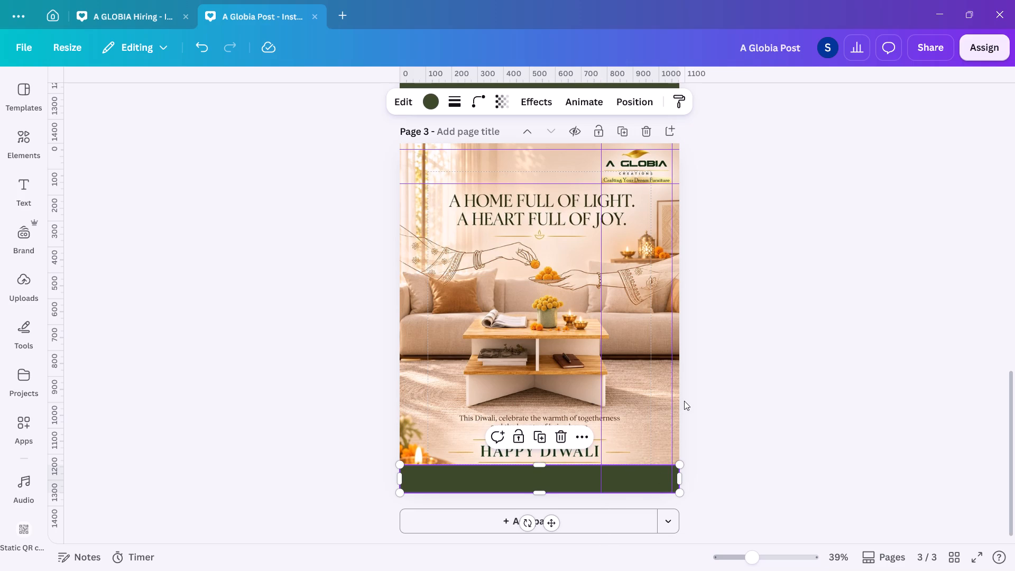
double_click(854, 295)
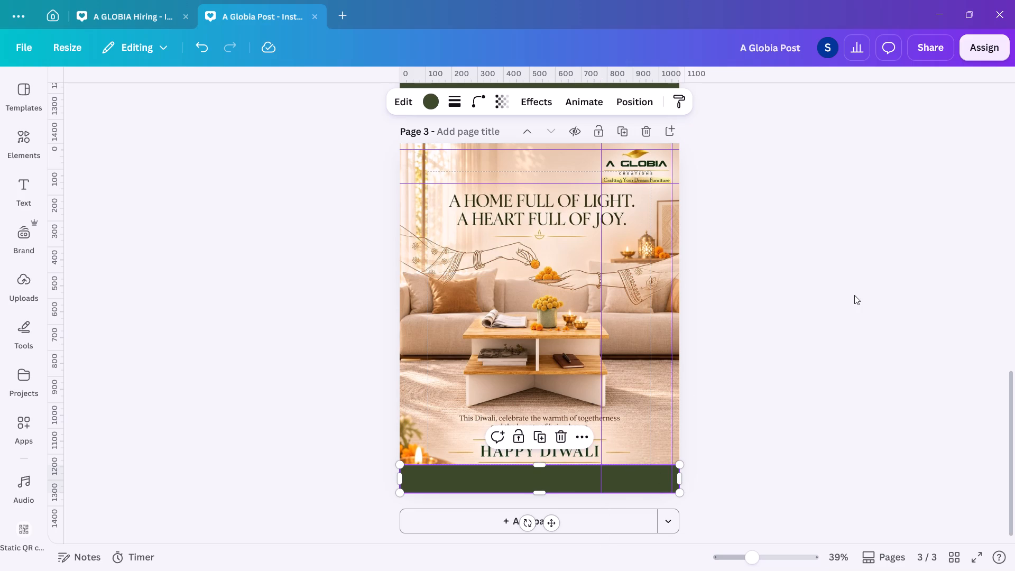
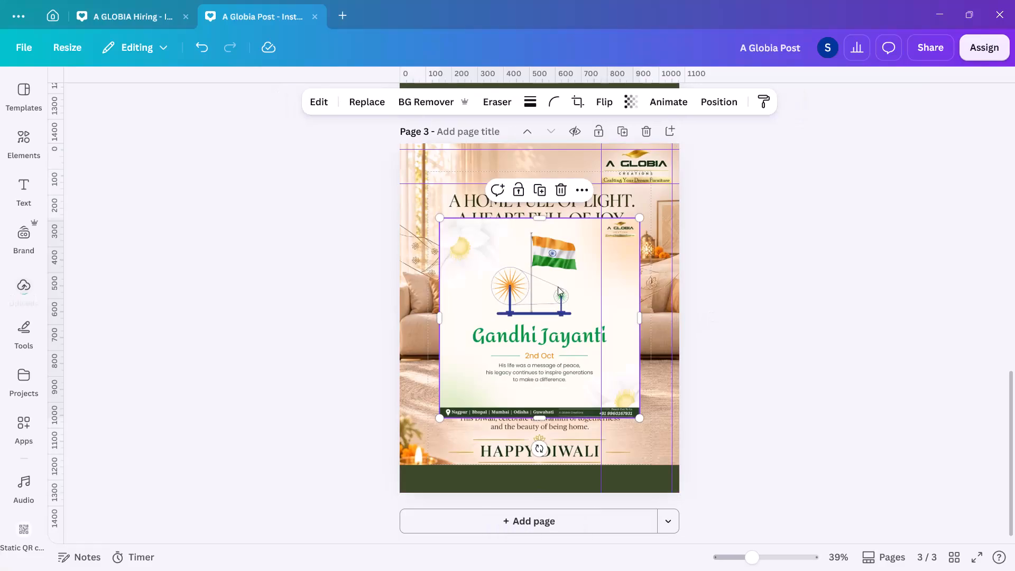
Crop the Gandhi Jayanti post image on page 3 from its top edge down to the green contact strip.
drag(541, 219, 541, 392)
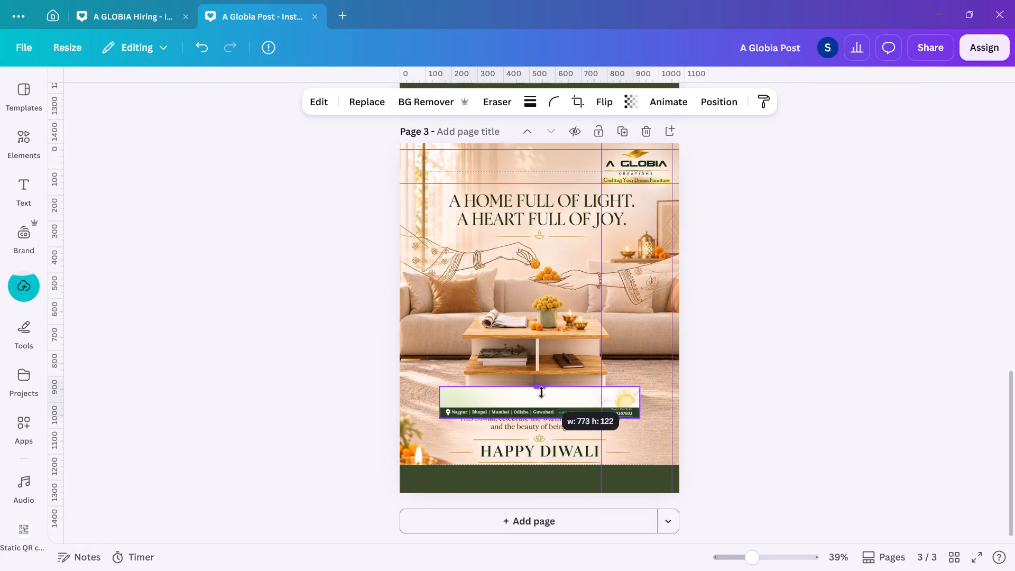
drag(541, 392, 544, 407)
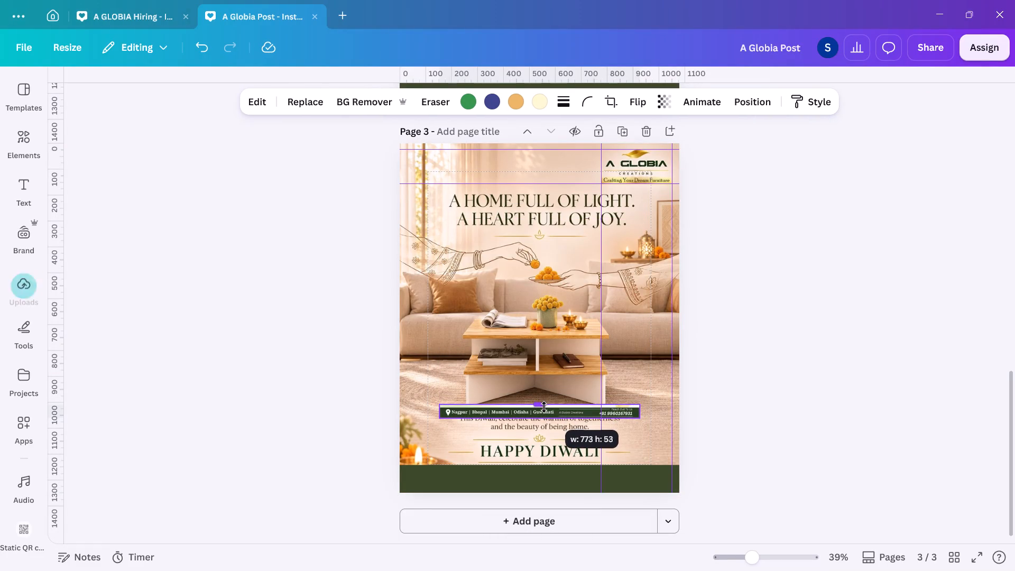
drag(544, 407, 545, 408)
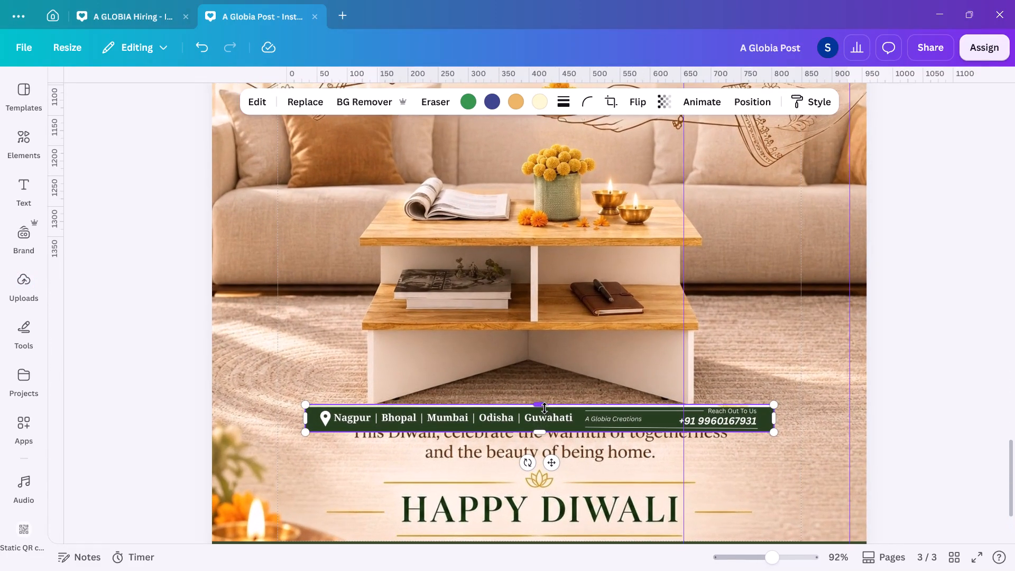
Add a Title-style text to page 3 reading "Nagpur | Bhopal | Mumbai | Odisha | Guwahti".
scroll(548, 432, down, 1)
click(514, 305)
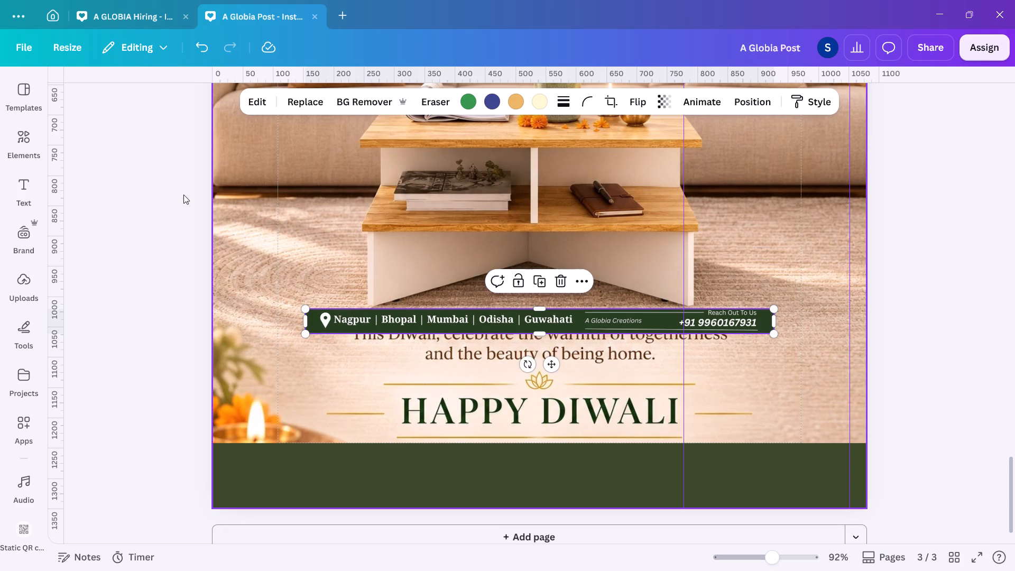
click(26, 150)
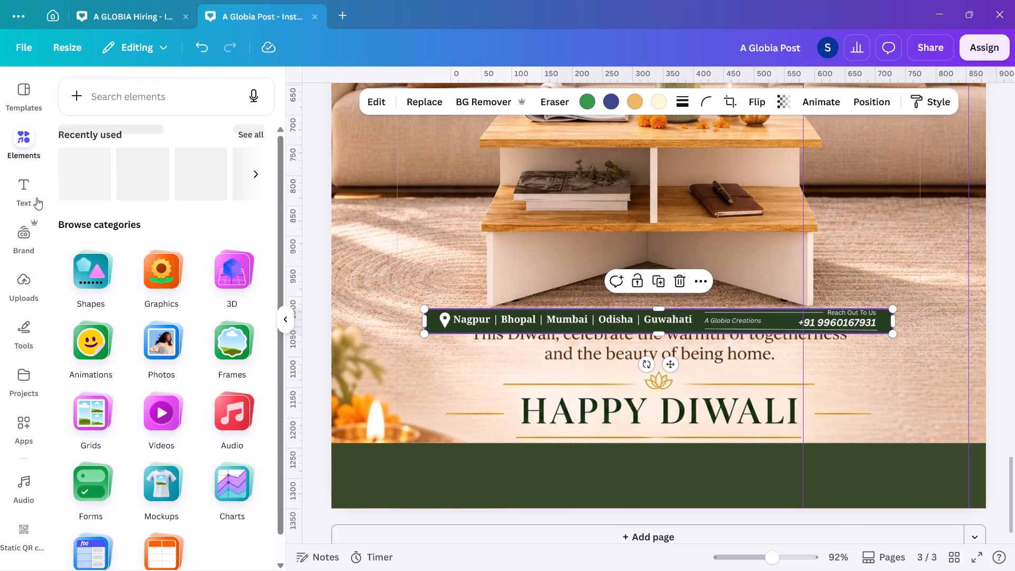
click(26, 197)
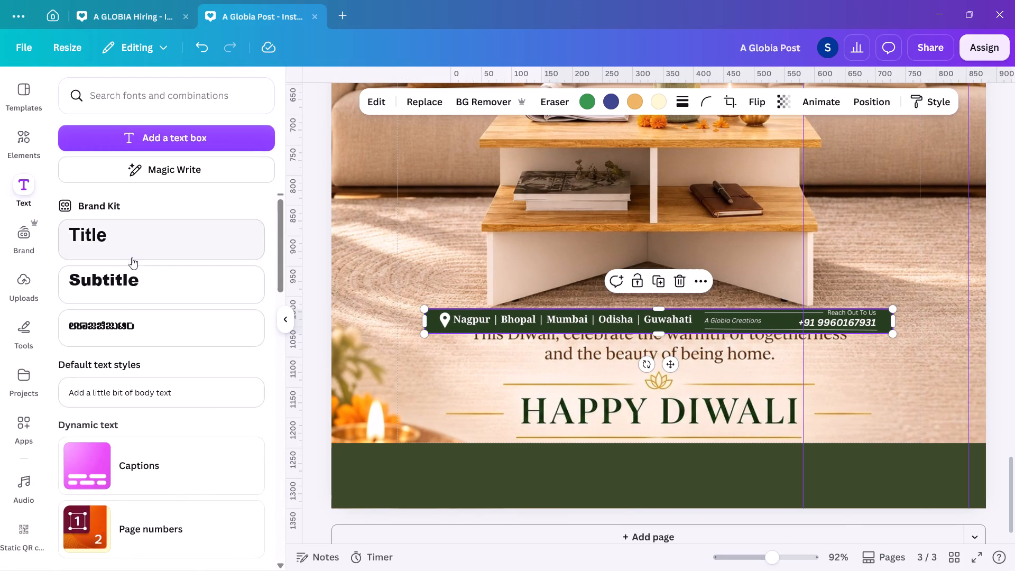
click(140, 244)
text(Nagpur)
key(space)
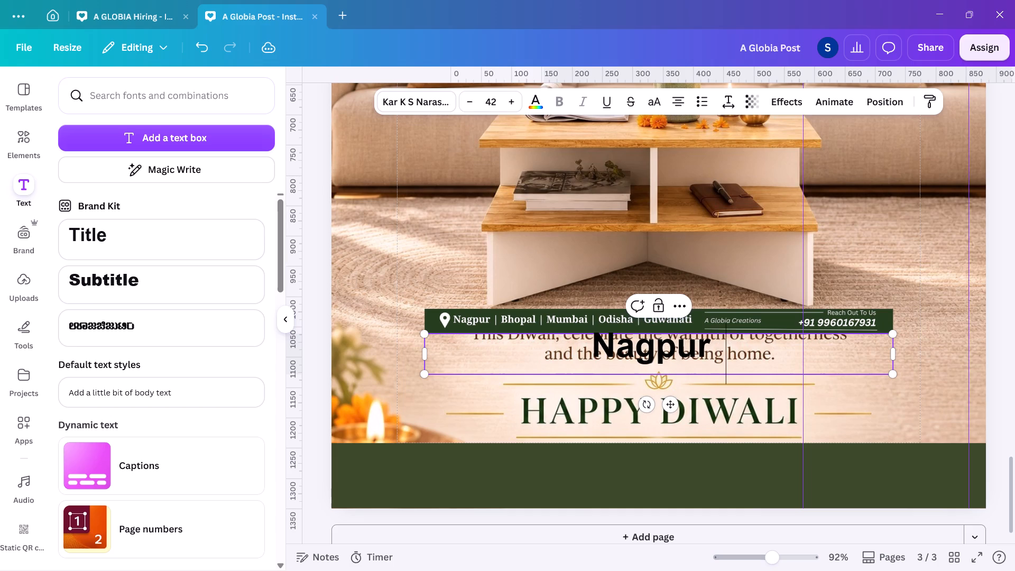
key(shift+bar)
key(space)
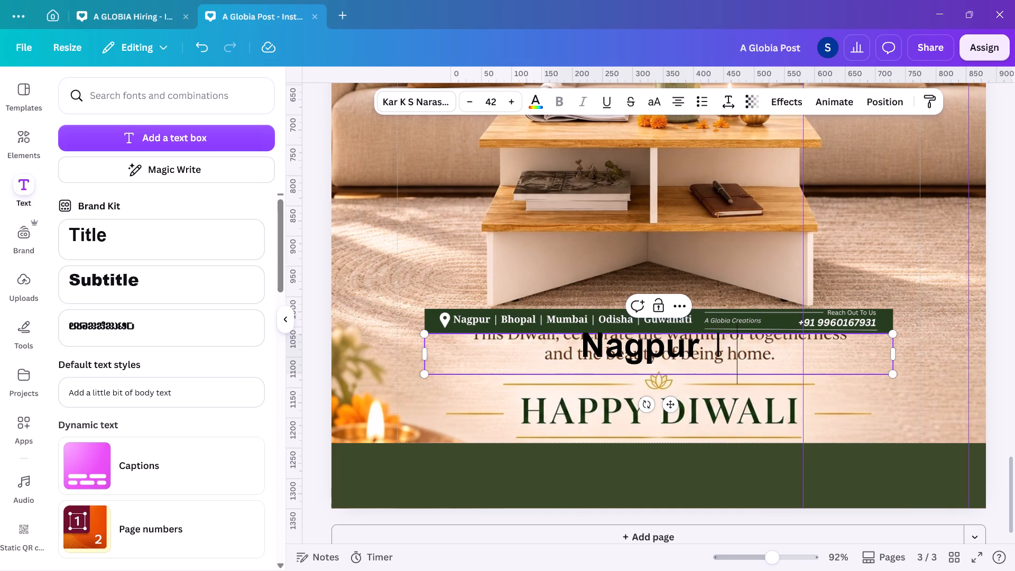
text(Bhopal | m)
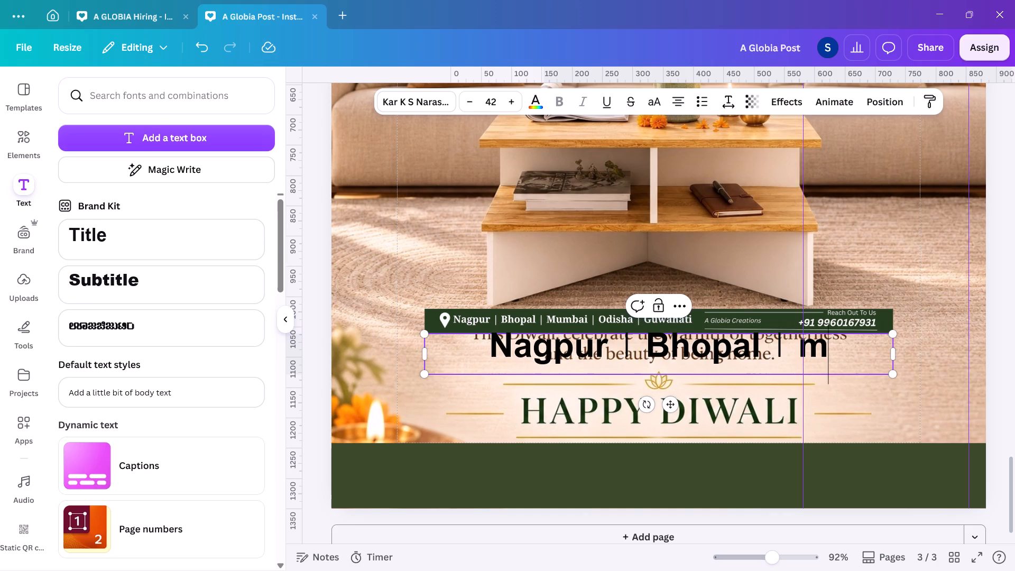
key(BackSpace)
text(Mumbai)
key(space)
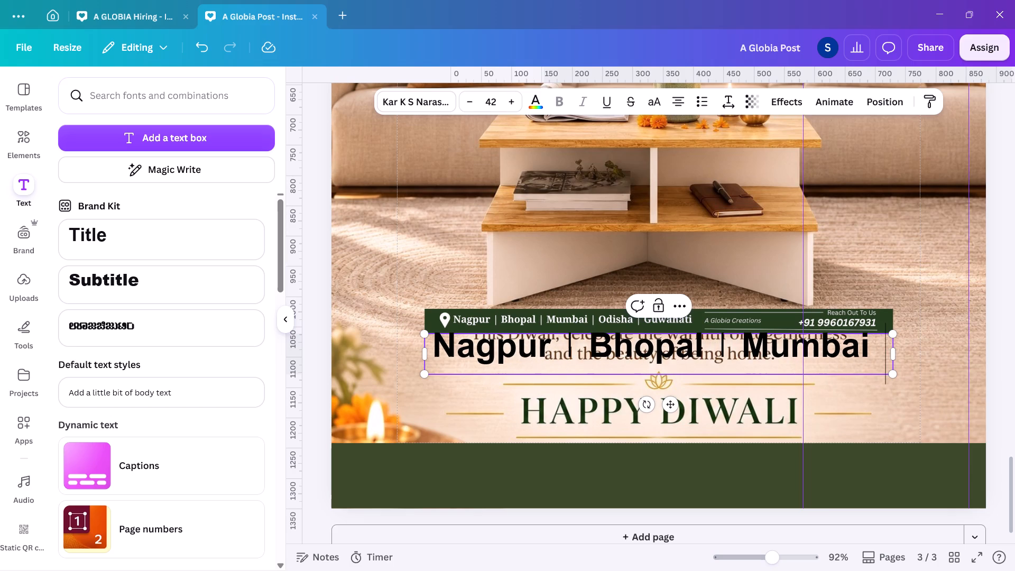
key(shift+bar)
key(space)
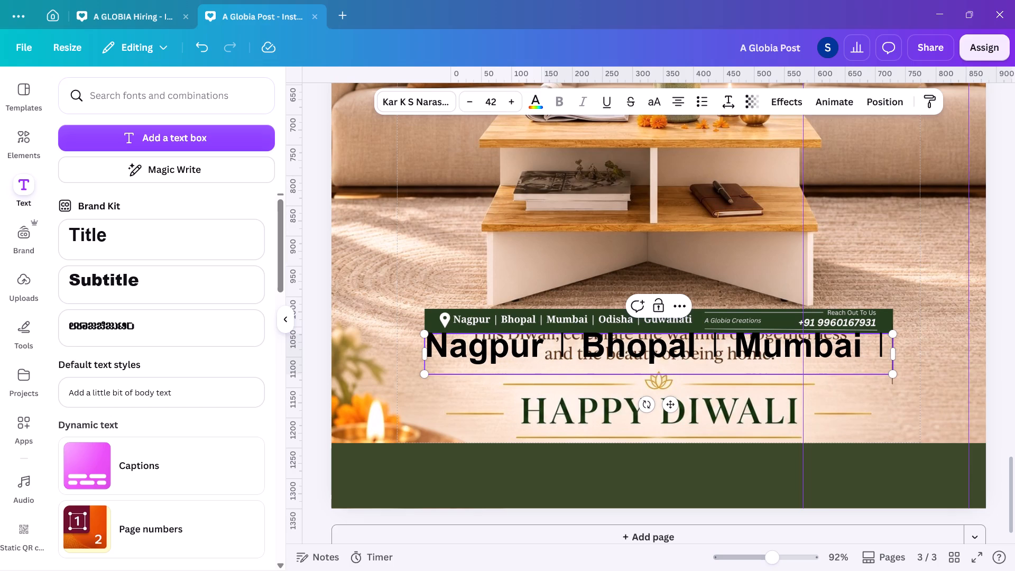
text(Odi)
text(sha | Guwa)
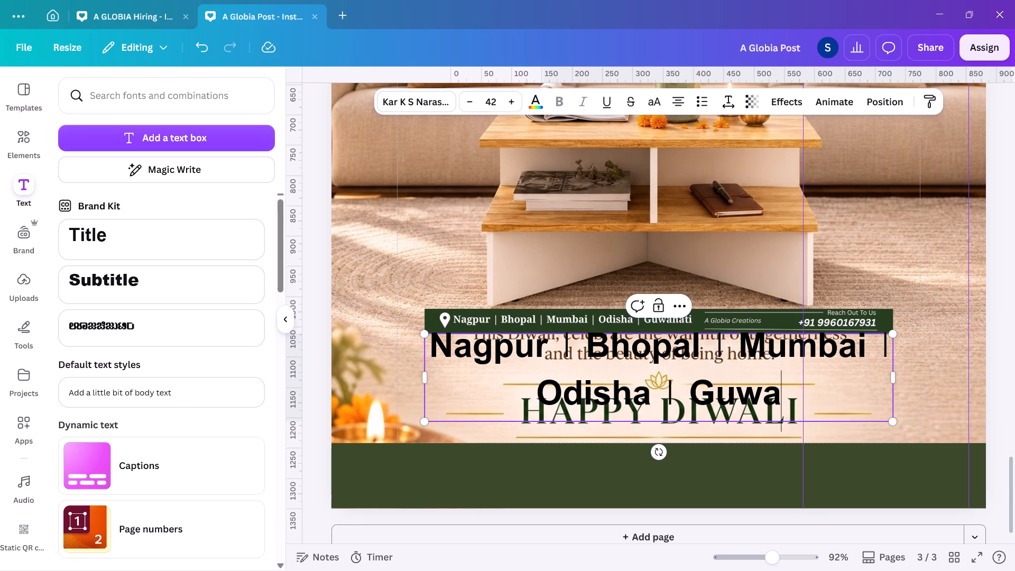
text(hti)
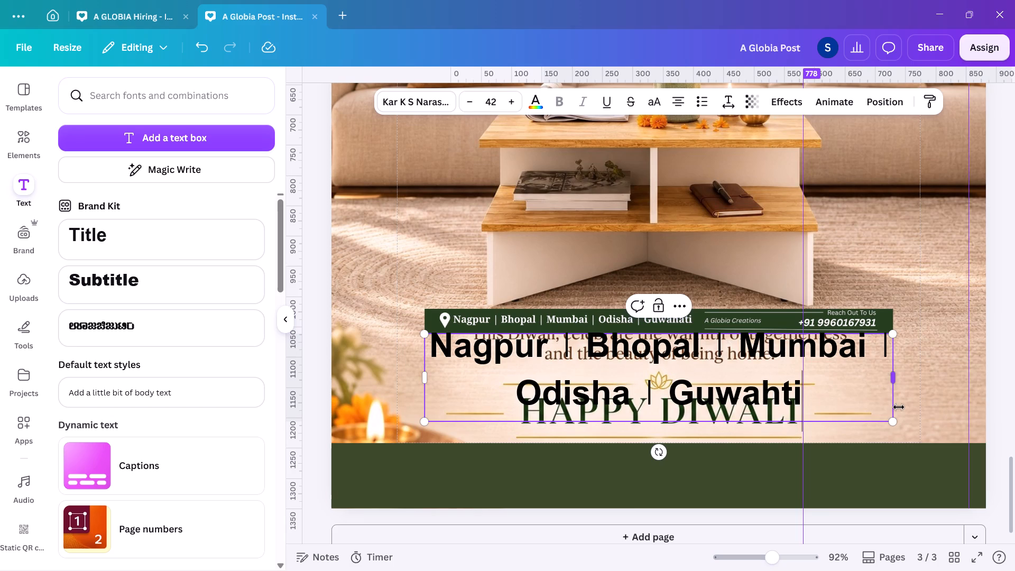
click(963, 424)
Move the city names text down onto the green footer band, flush with the page's left edge.
scroll(963, 424, right, 1)
click(788, 358)
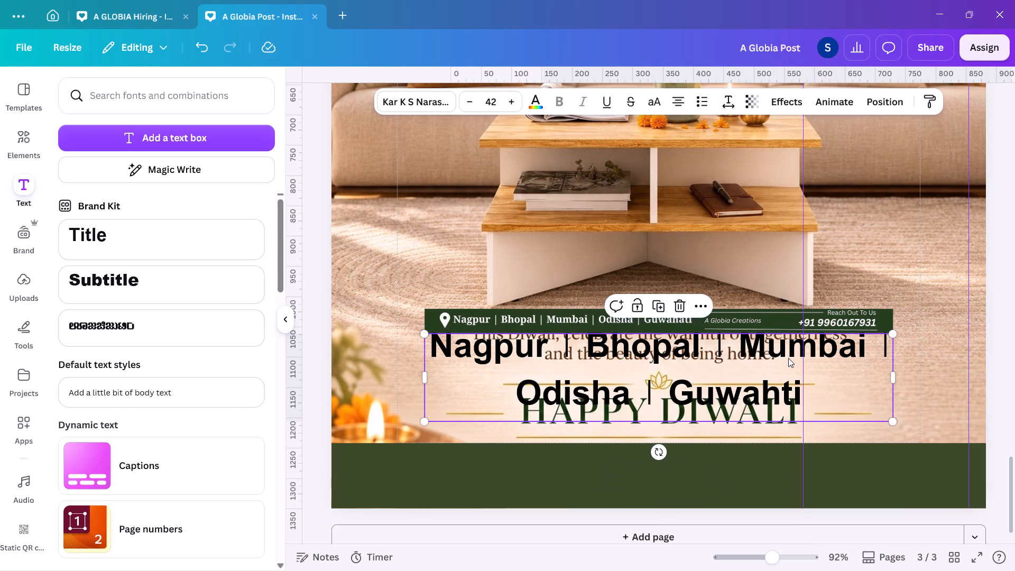
drag(711, 365, 623, 455)
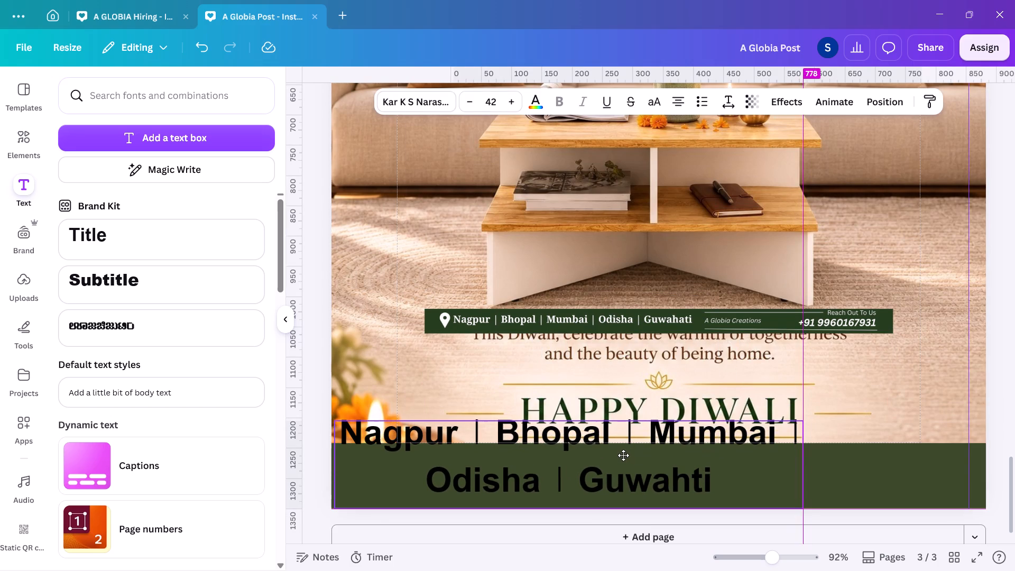
drag(623, 455, 618, 455)
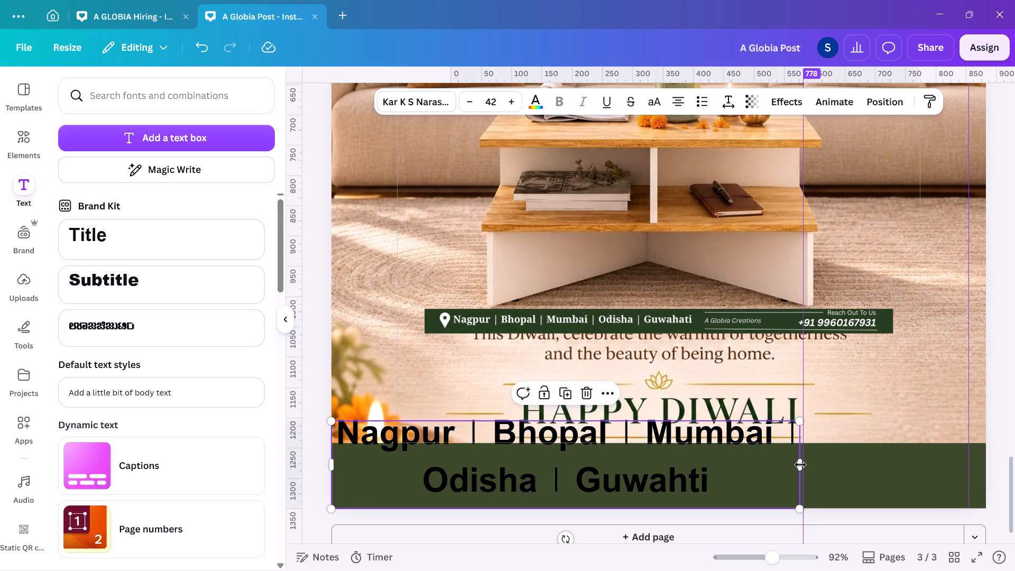
Resize the city names text to font size 26 on a single line and place it inside the green band, slightly inset from the left.
drag(800, 465, 855, 457)
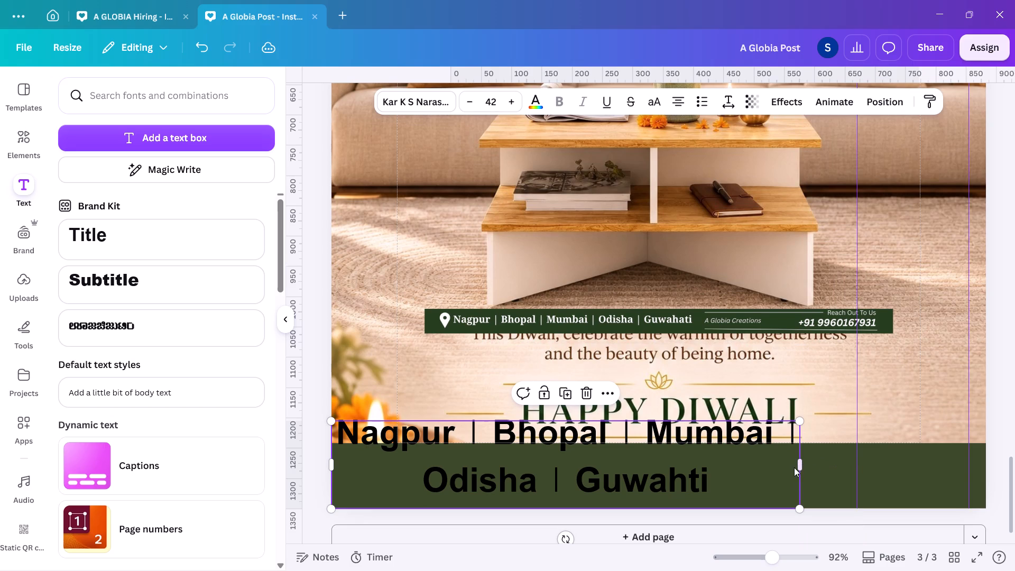
drag(802, 467, 954, 454)
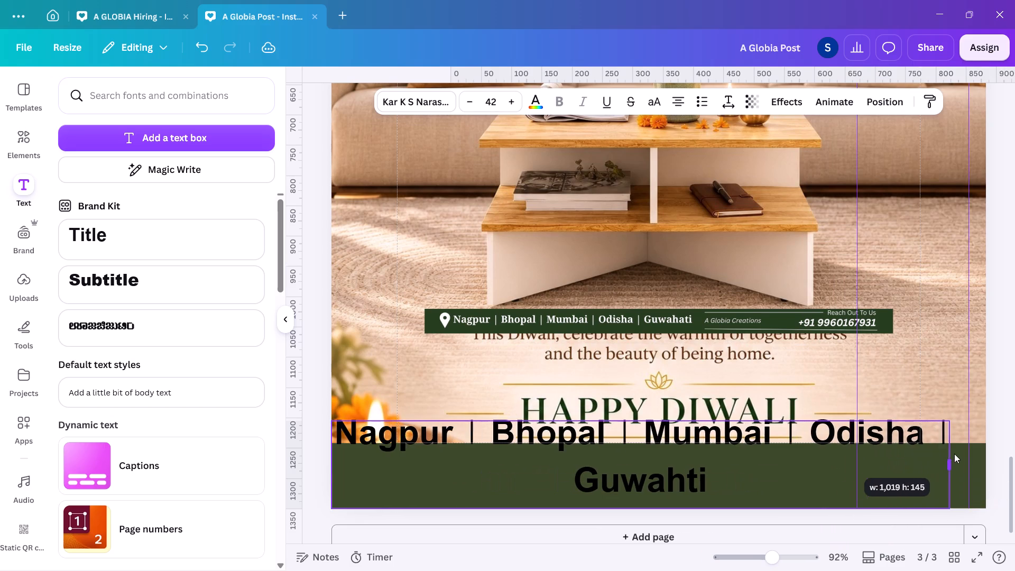
drag(954, 454, 1014, 450)
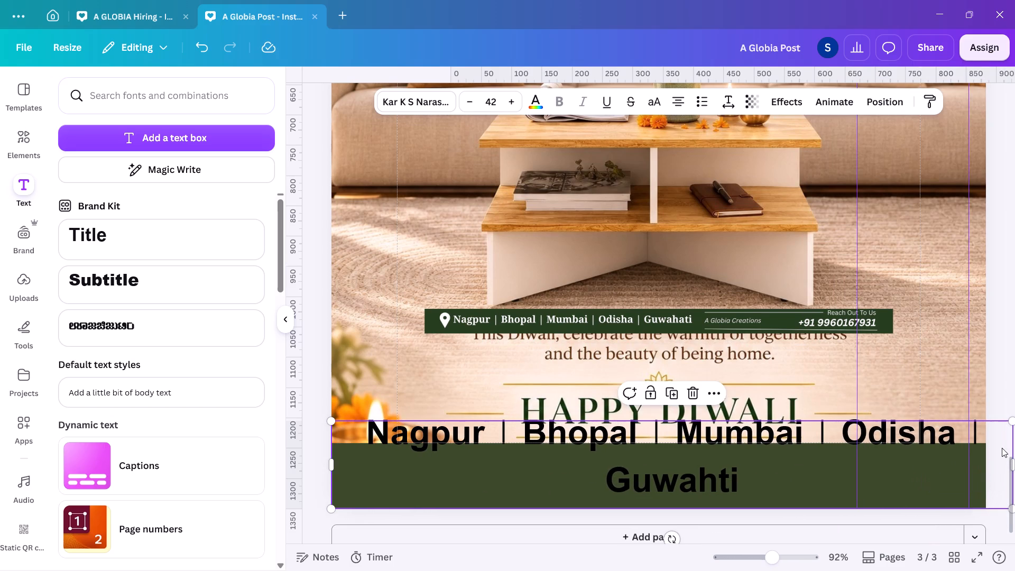
drag(1011, 423, 999, 426)
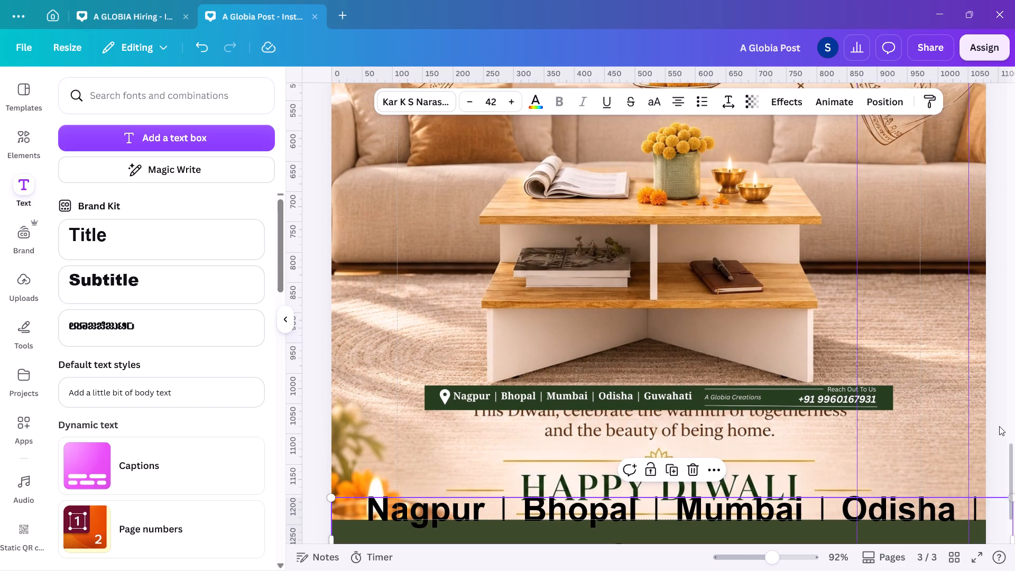
drag(999, 426, 998, 426)
scroll(998, 426, left, 3)
drag(1003, 499, 986, 508)
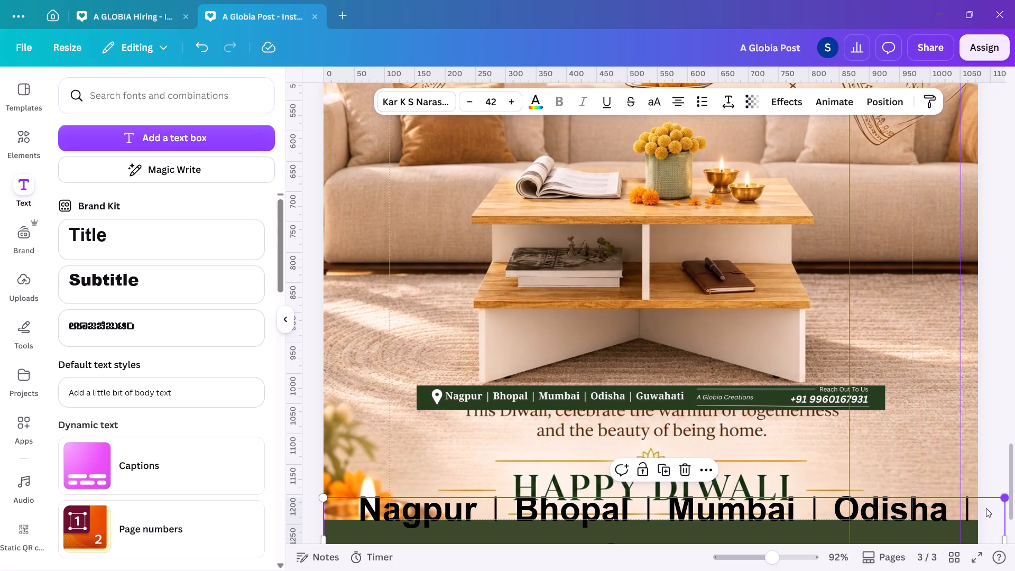
drag(986, 508, 870, 528)
scroll(870, 528, down, 2)
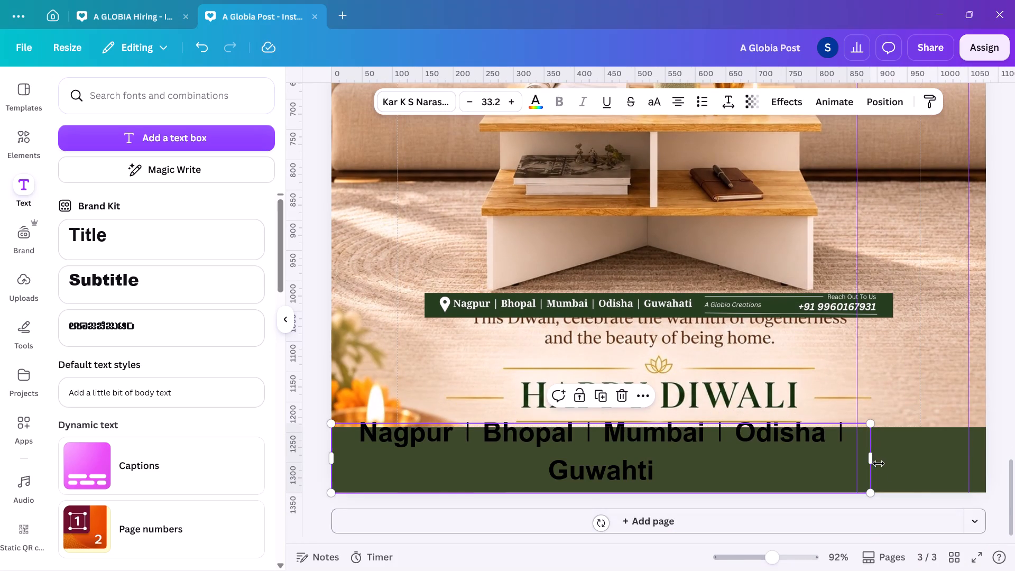
drag(873, 458, 950, 435)
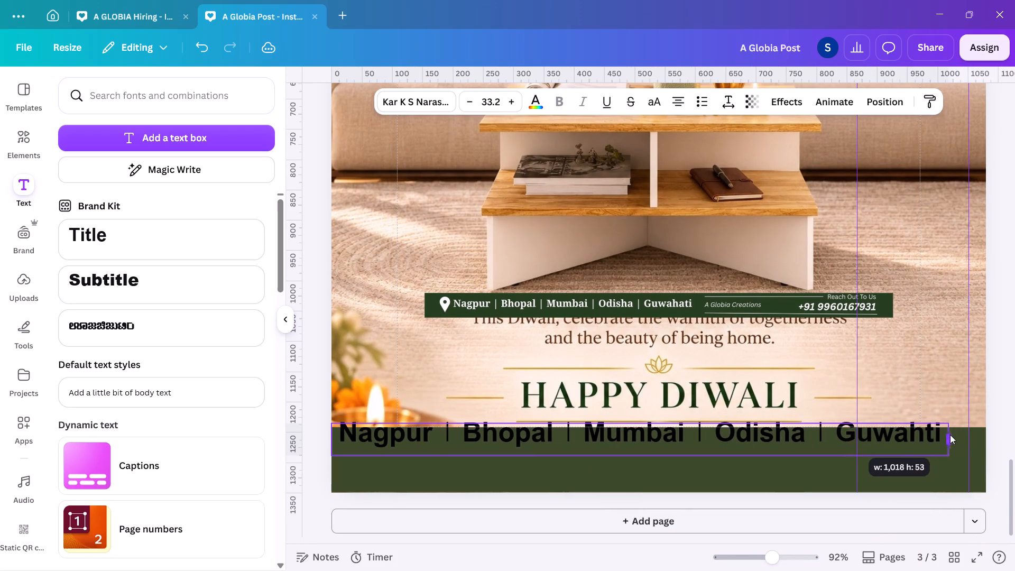
drag(950, 435, 937, 434)
drag(935, 420, 805, 465)
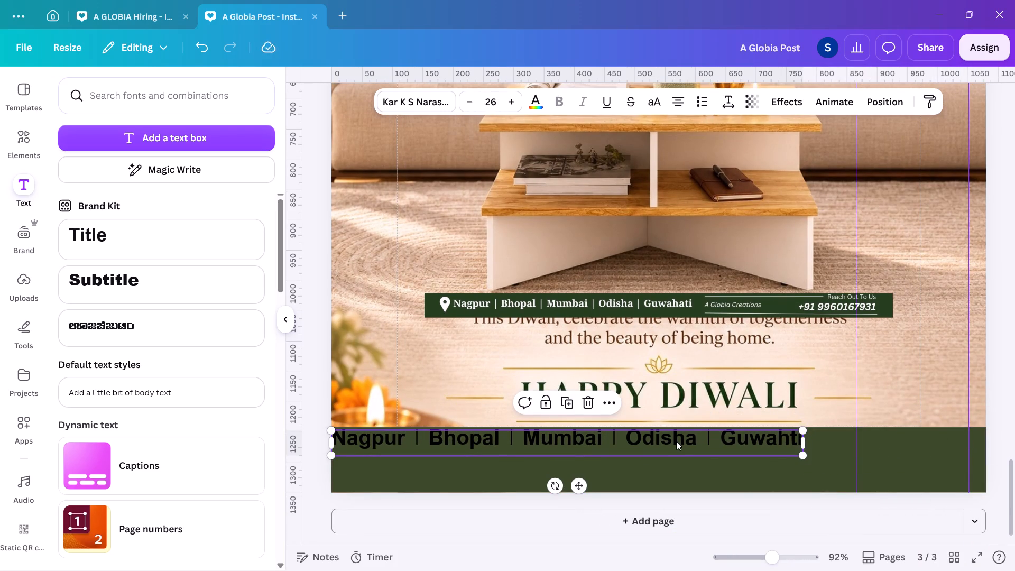
drag(676, 441, 700, 456)
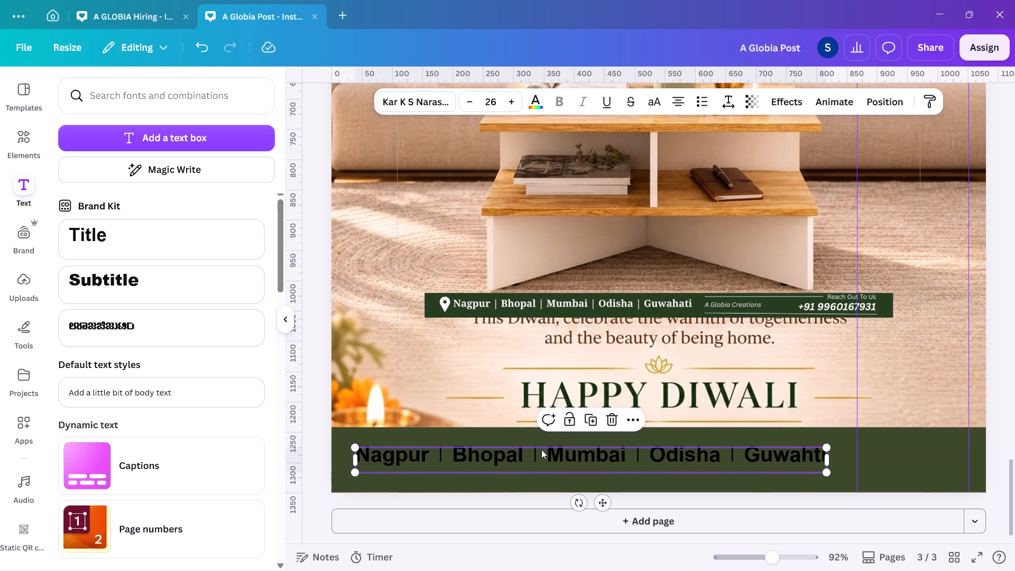
drag(549, 454, 543, 442)
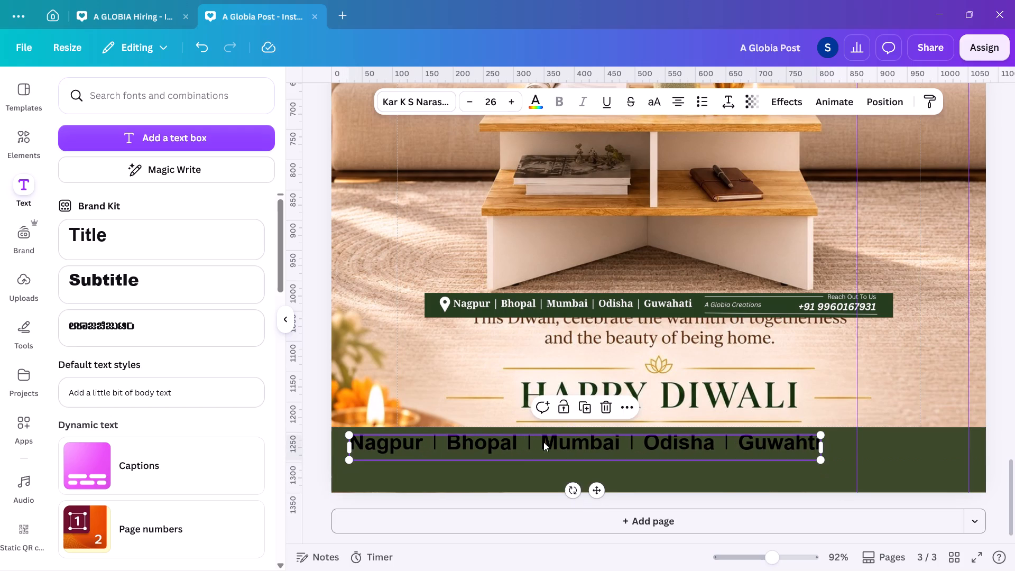
Narrow the city names text box to wrap onto two lines, breaking before "Odisha", and left-align the text.
click(820, 445)
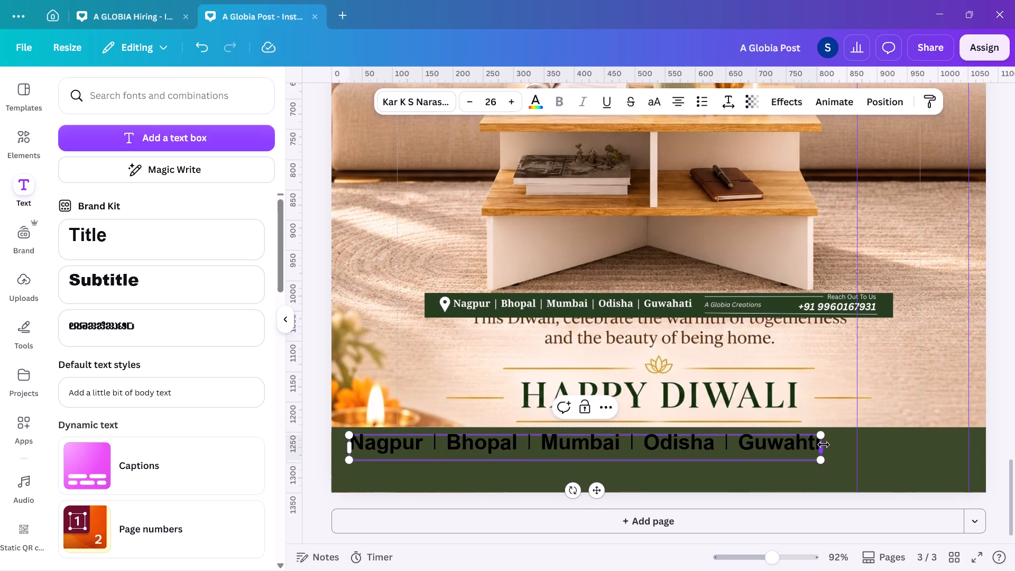
drag(823, 445, 818, 445)
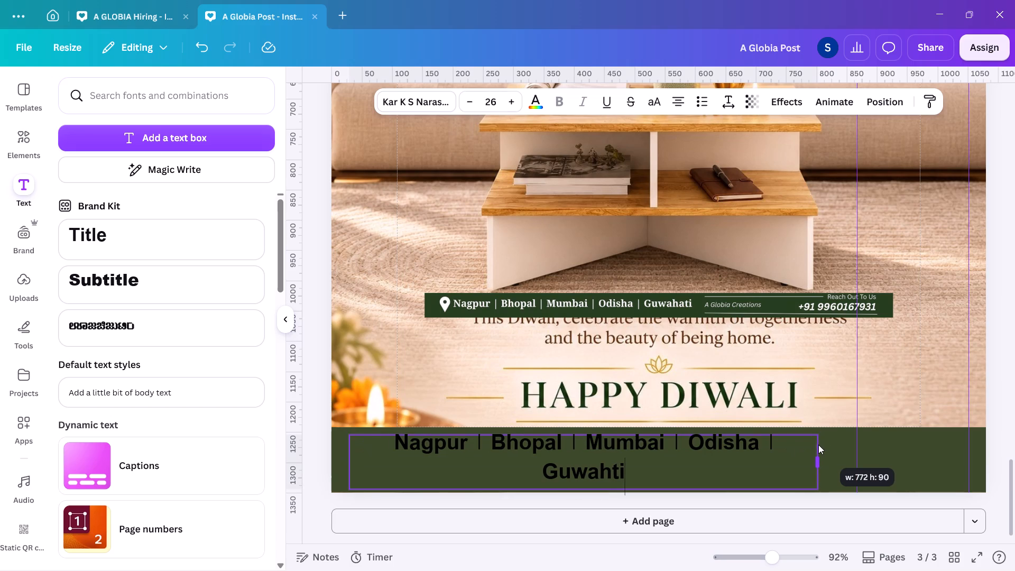
drag(818, 445, 673, 441)
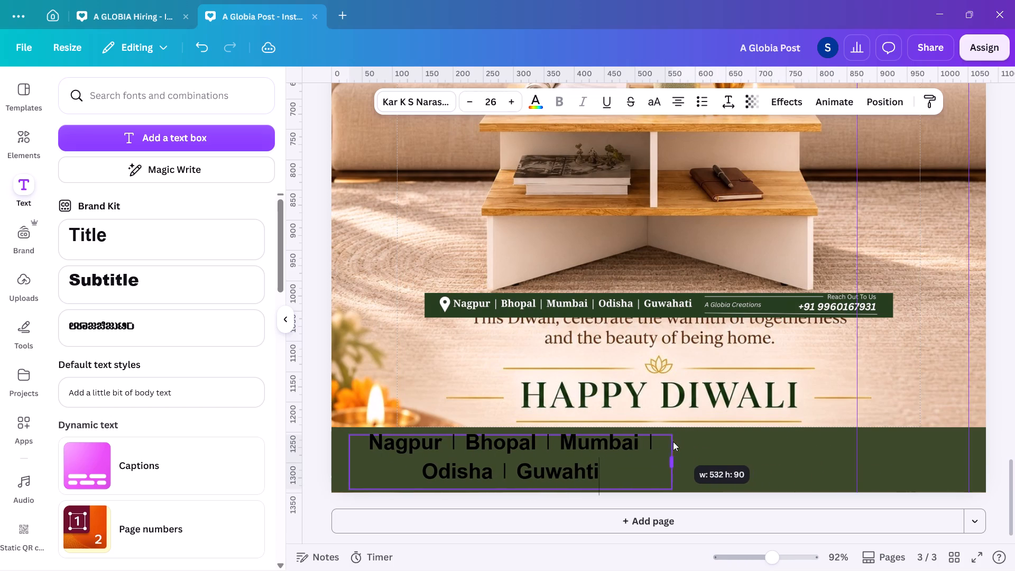
drag(673, 441, 632, 439)
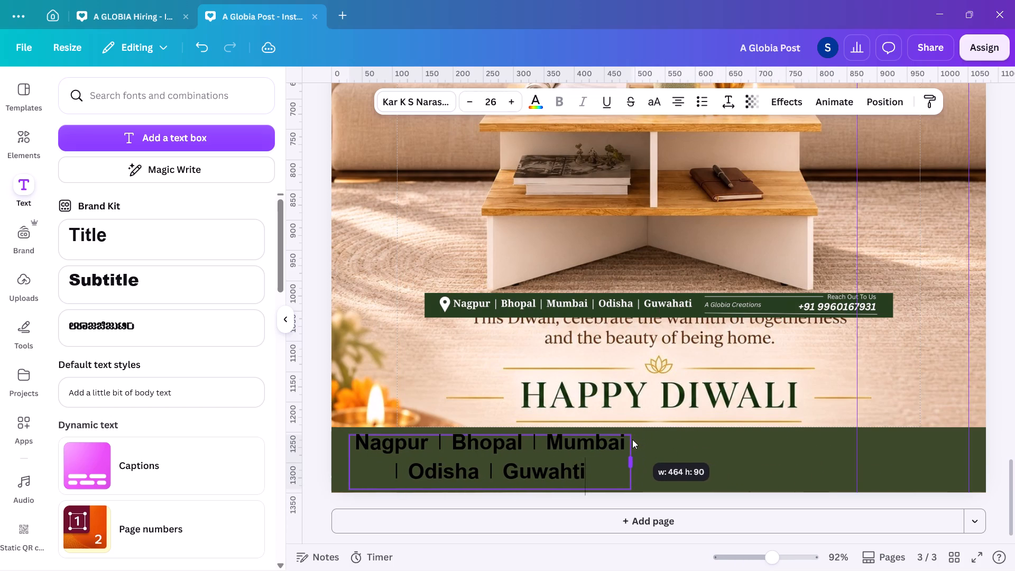
drag(632, 439, 632, 439)
click(680, 103)
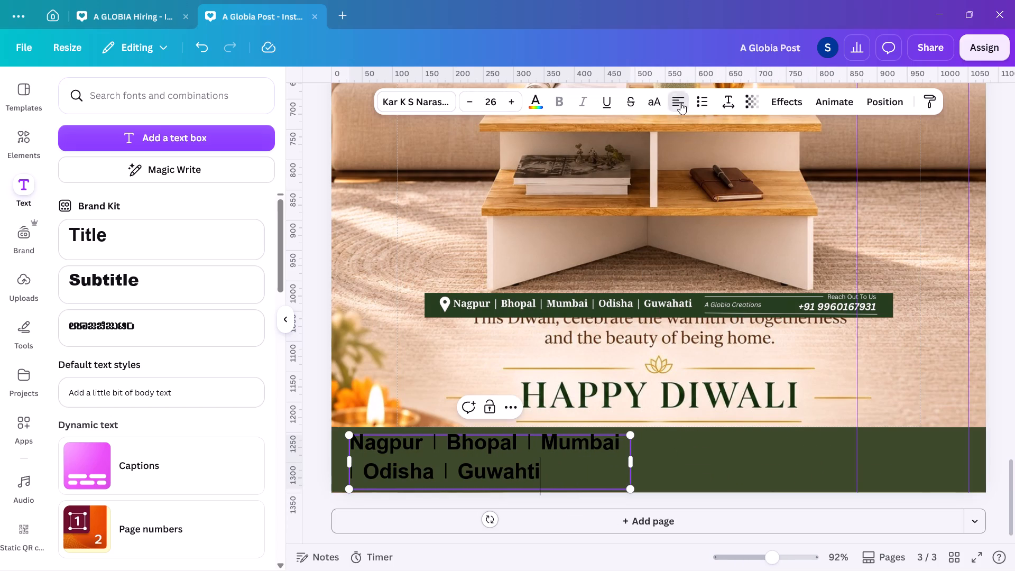
drag(631, 459, 644, 458)
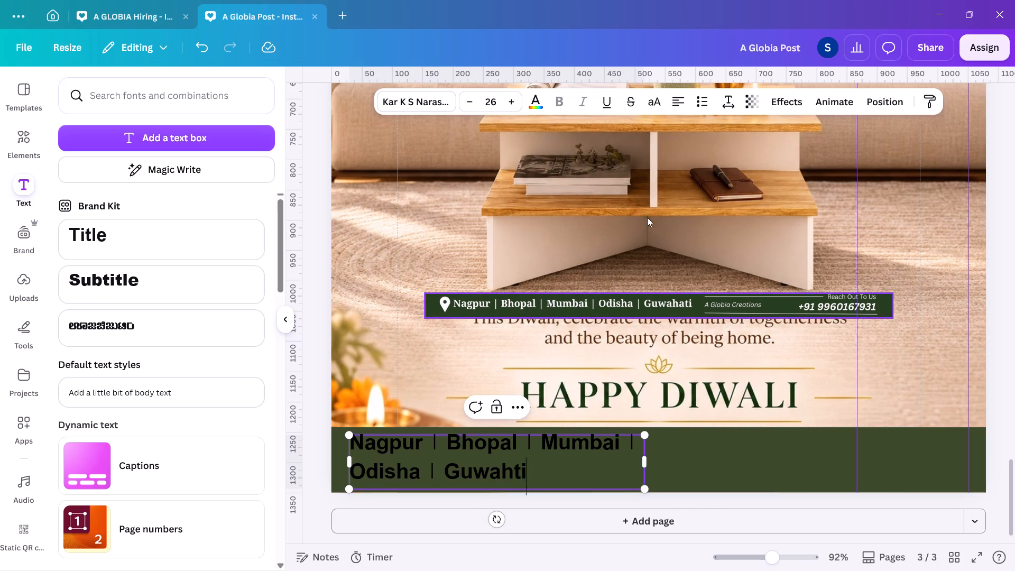
Set the line spacing of the city names text to 1.2.
click(732, 103)
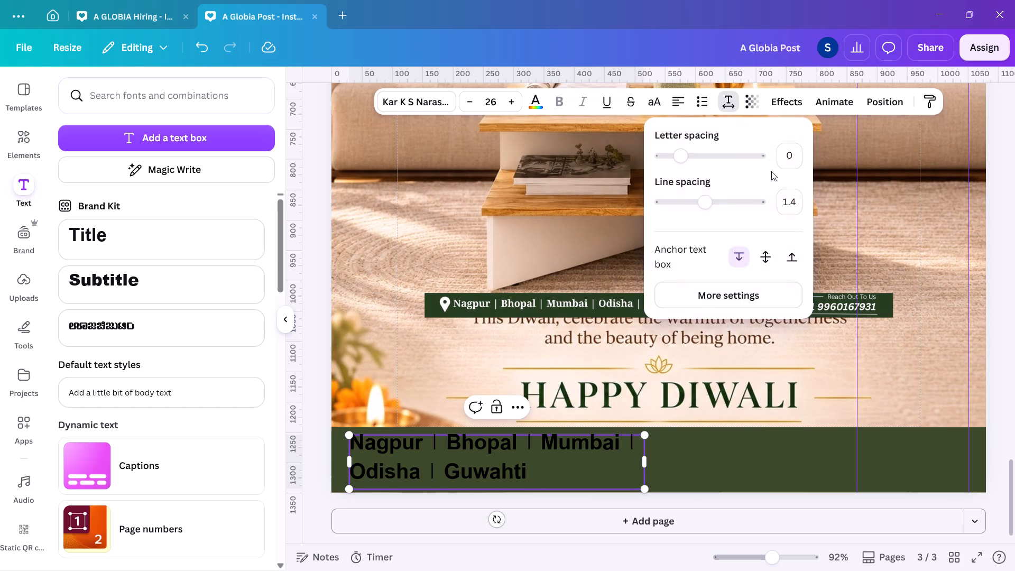
click(790, 203)
text(1.2)
key(Return)
click(698, 456)
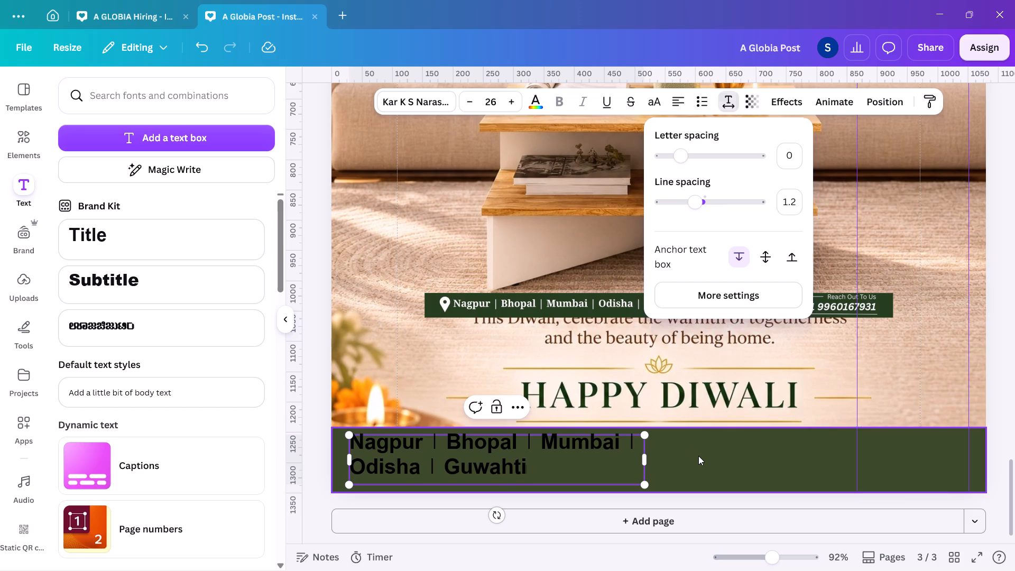
click(687, 465)
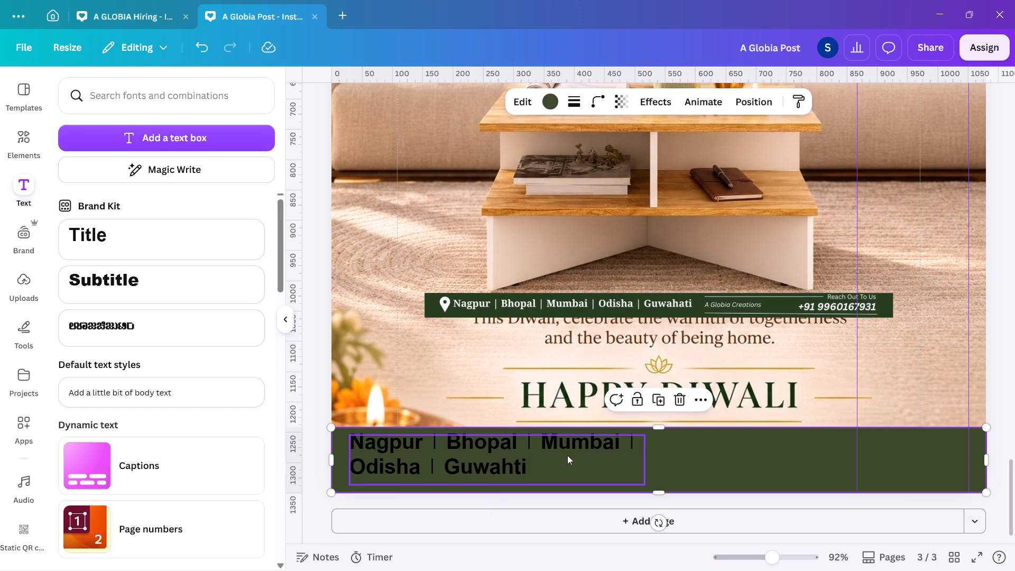
Inset the city names text slightly further from the page's left edge and set its font to Times New Roman MT.
drag(530, 450, 541, 453)
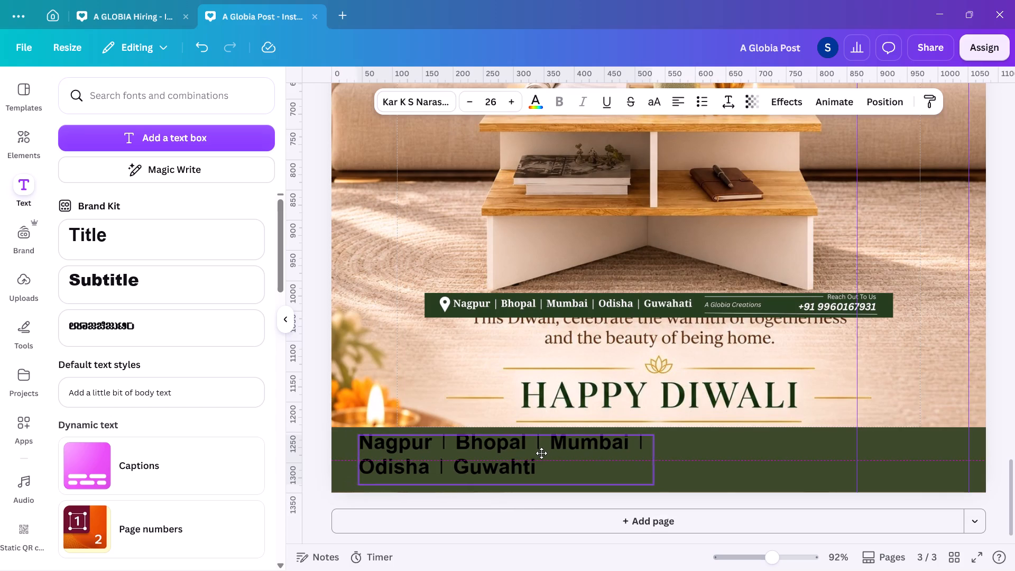
drag(541, 453, 543, 453)
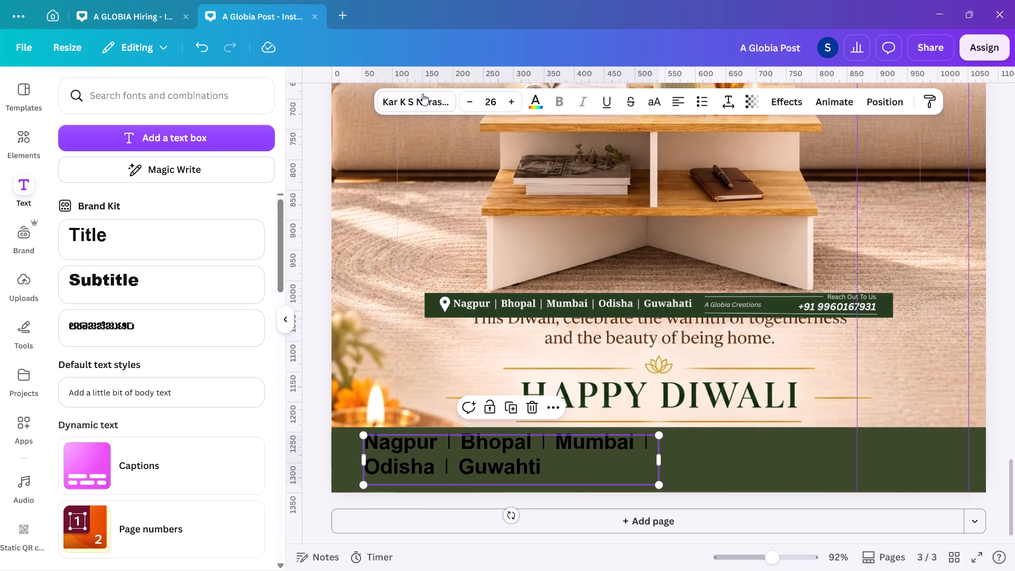
click(423, 98)
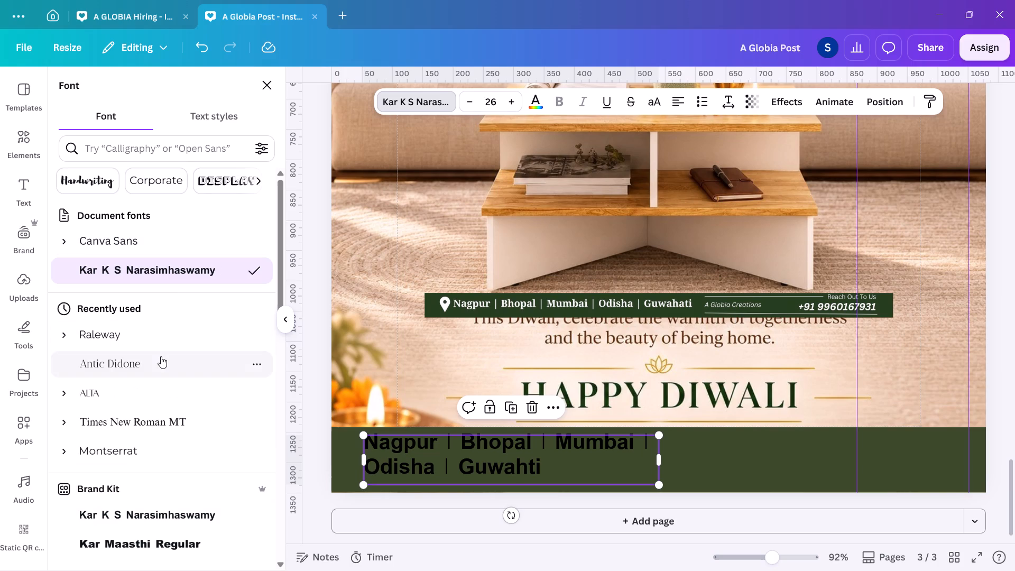
click(170, 423)
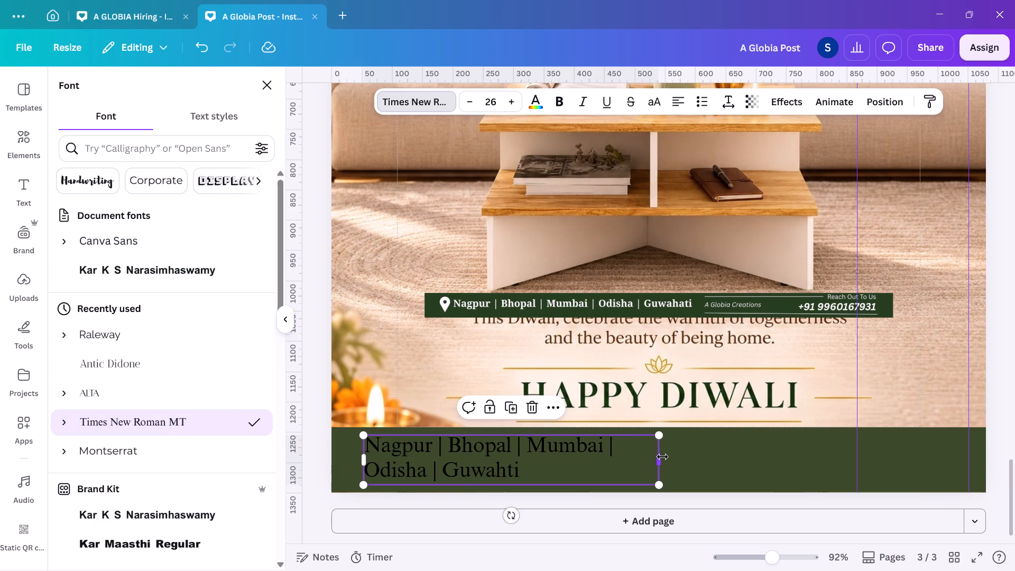
Widen the city names text box so all five cities fit on one line, and centre it vertically in the green band.
drag(662, 457, 611, 457)
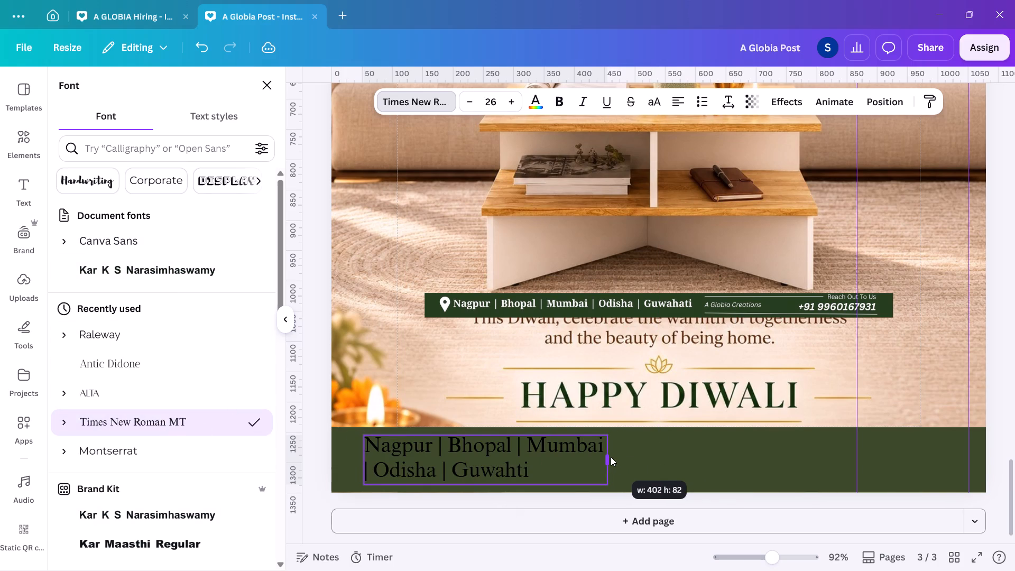
drag(611, 457, 792, 446)
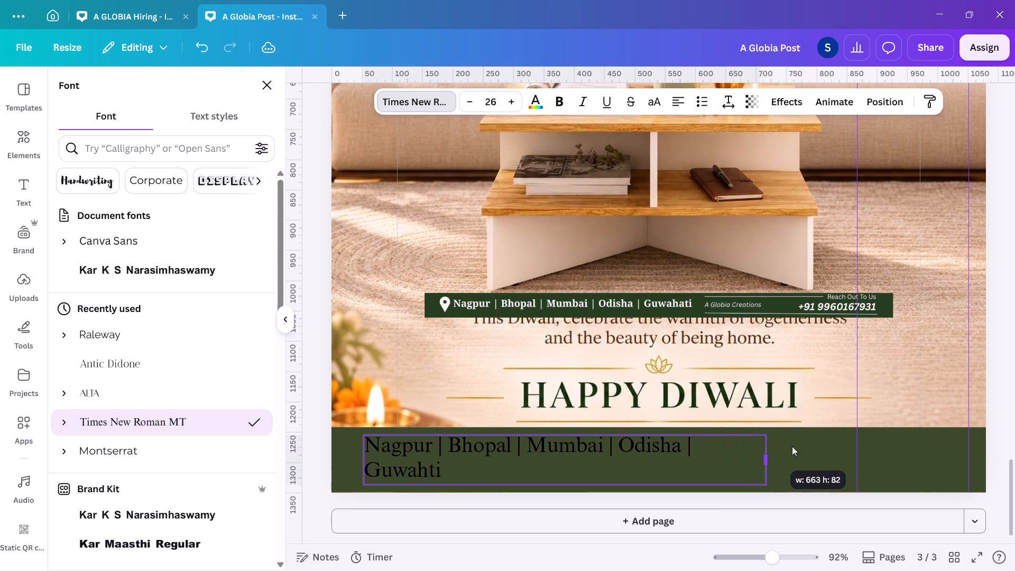
drag(792, 446, 781, 438)
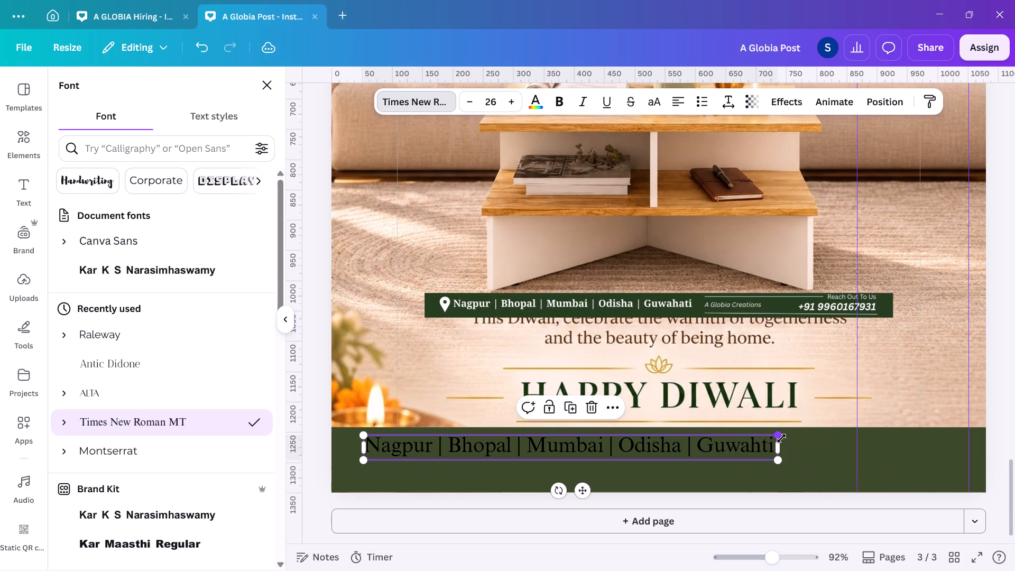
drag(720, 444, 719, 453)
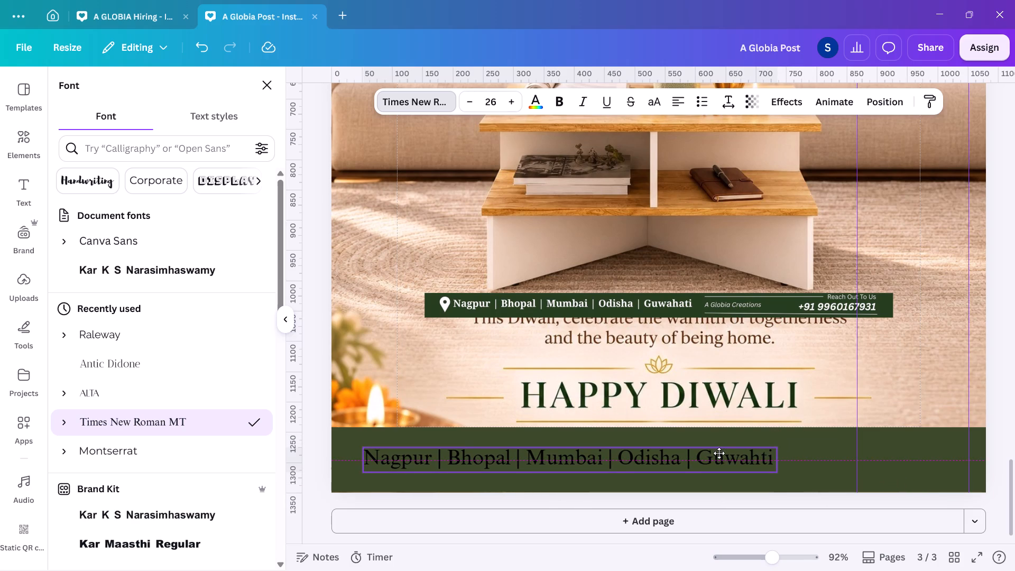
drag(719, 453, 721, 454)
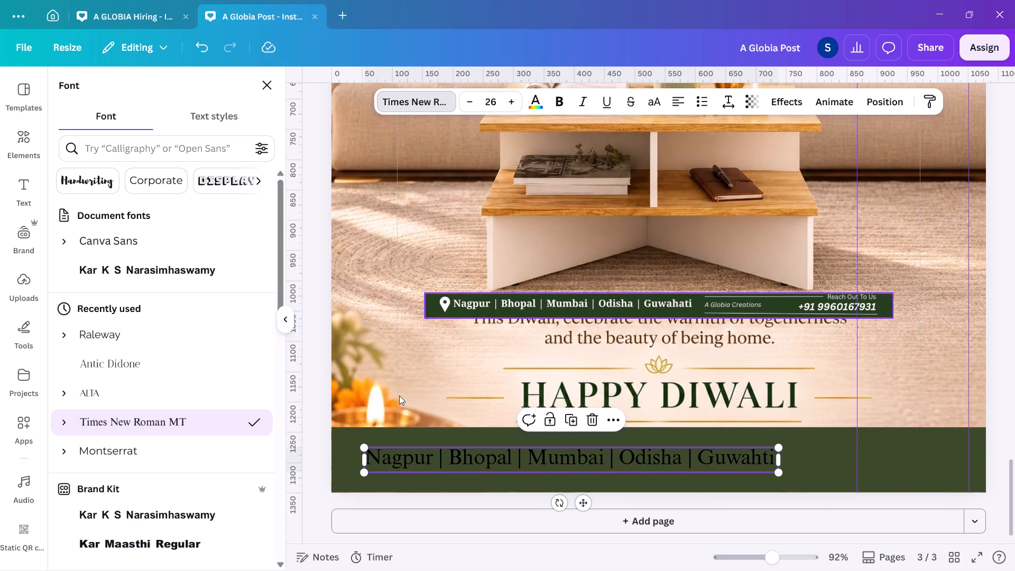
Recolour the footer band with the dark green sampled from the reference footer strip.
click(345, 436)
click(555, 105)
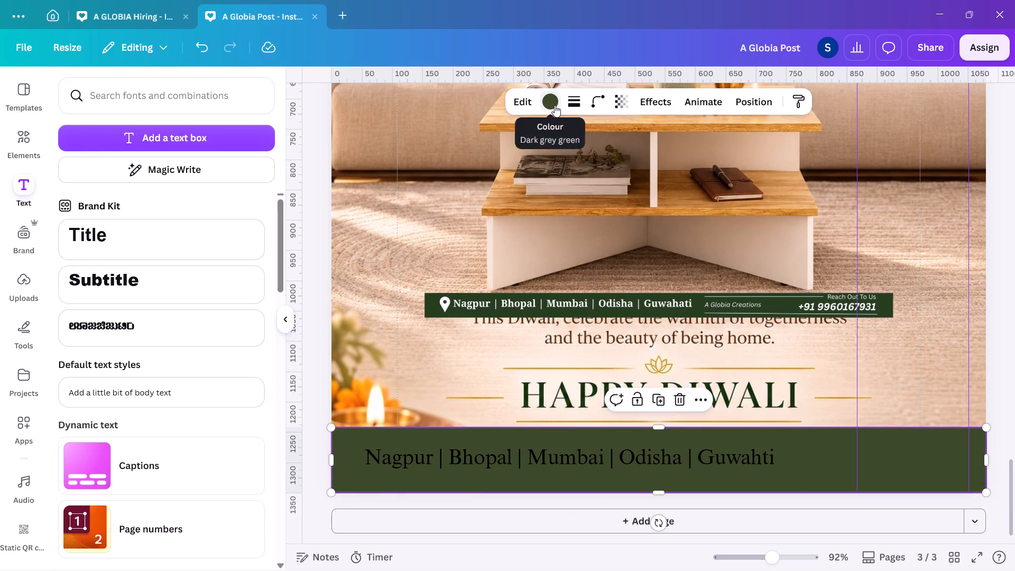
click(104, 186)
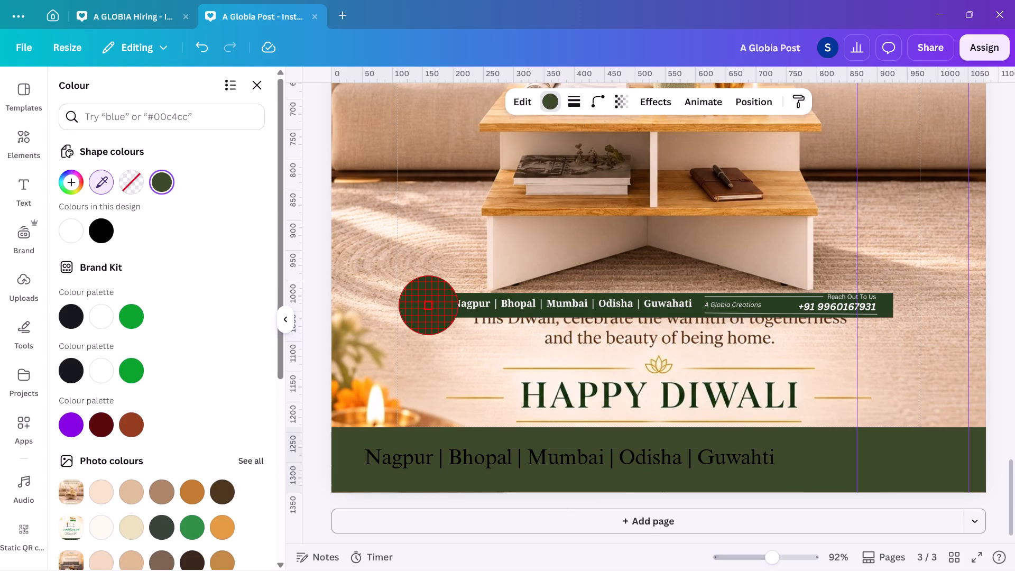
click(436, 306)
Change the city names text colour to white.
click(551, 467)
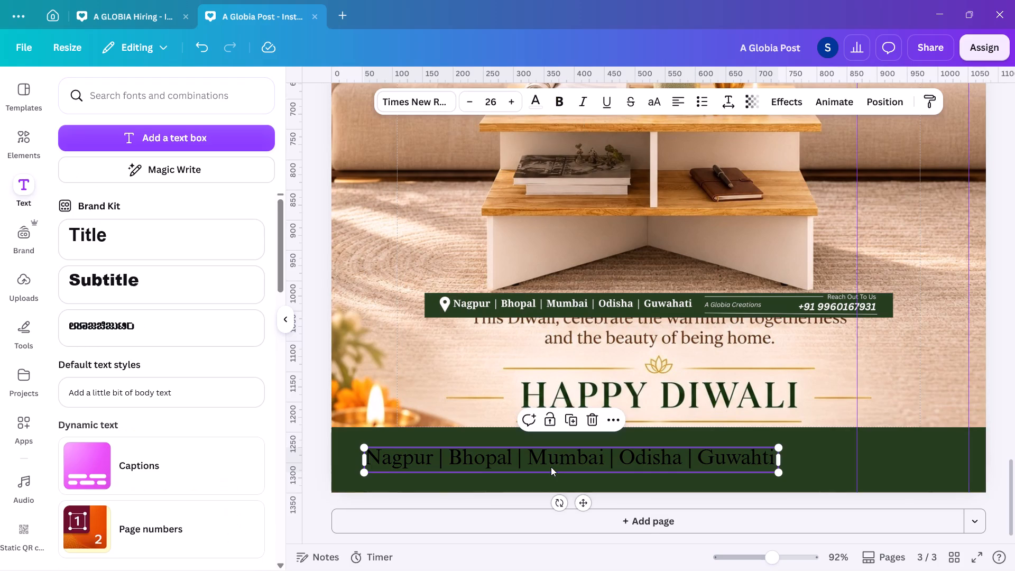
click(541, 100)
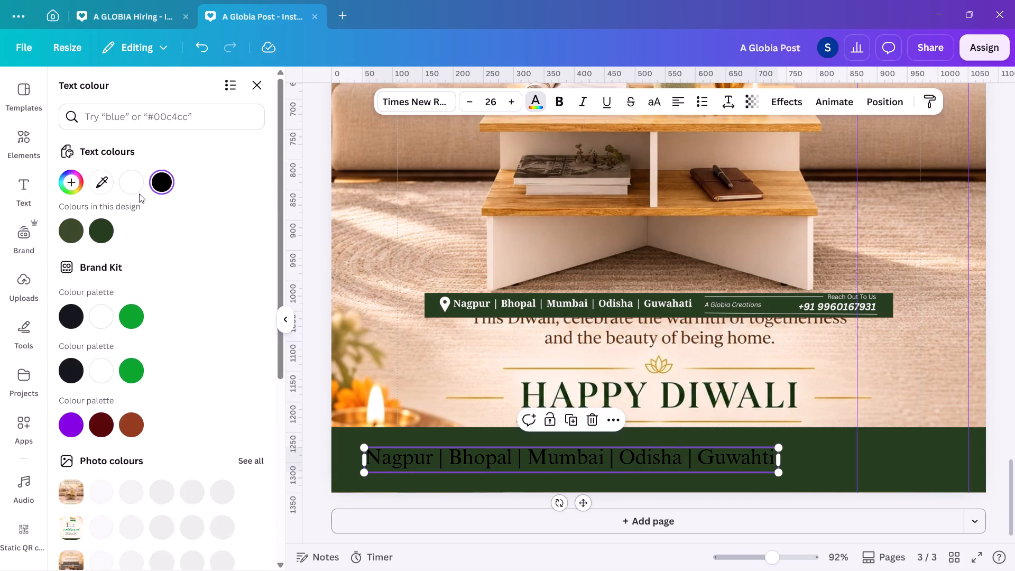
click(136, 179)
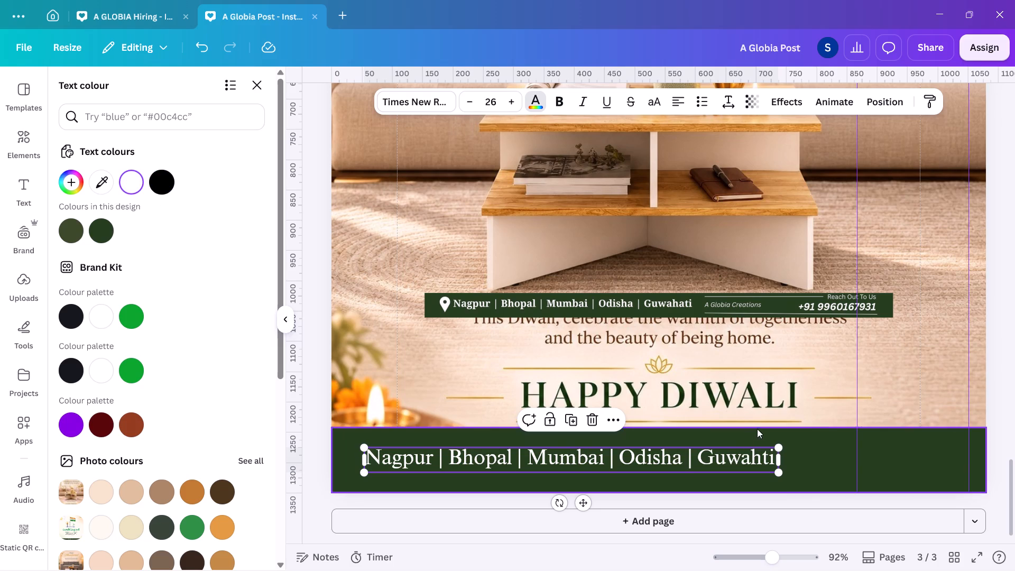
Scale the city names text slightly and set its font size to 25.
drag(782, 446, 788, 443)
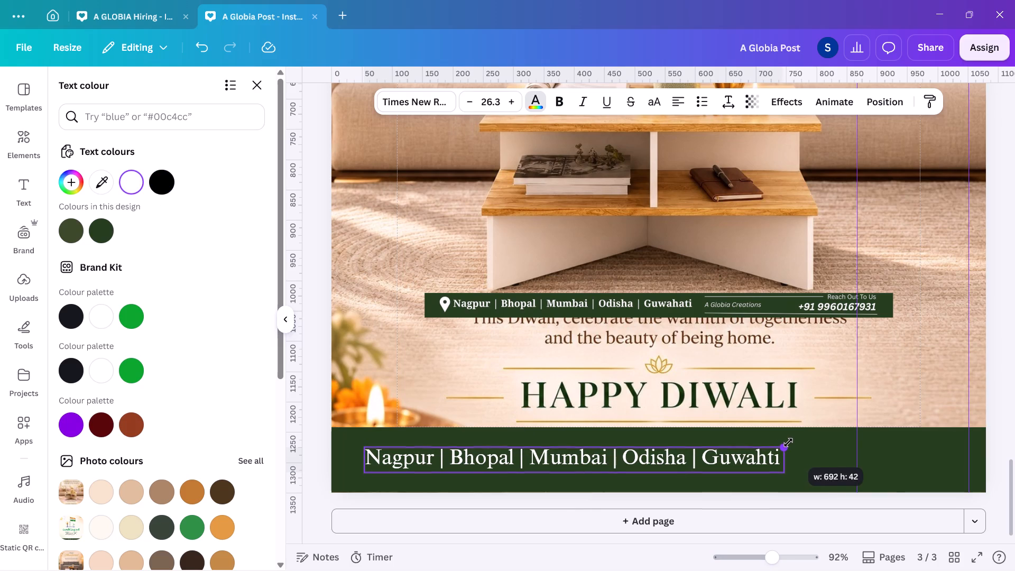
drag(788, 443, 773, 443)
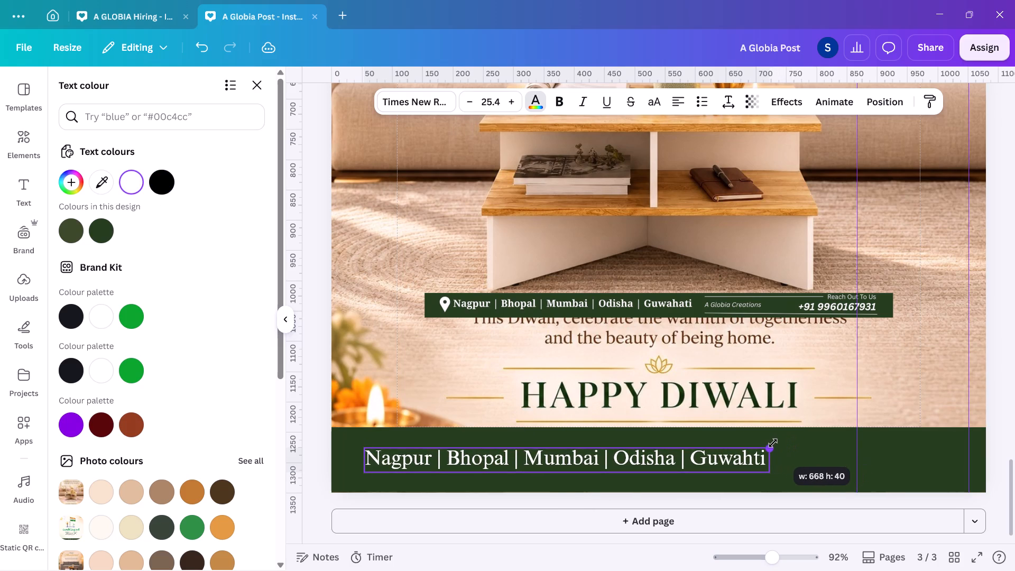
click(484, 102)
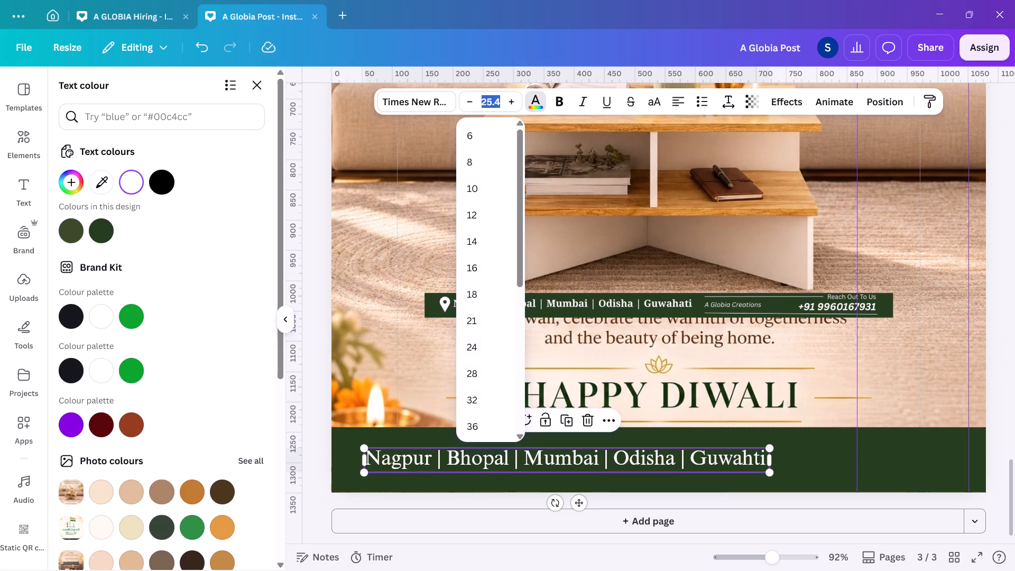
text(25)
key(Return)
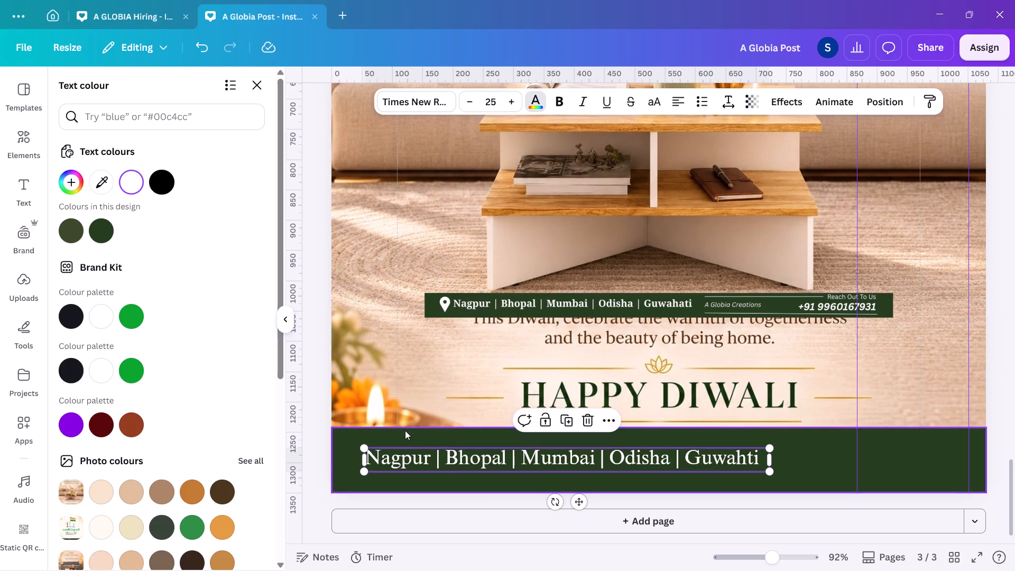
Lower the green footer band's top edge to a height of about 82 and recentre the city names text vertically in it.
click(405, 434)
drag(432, 429, 432, 444)
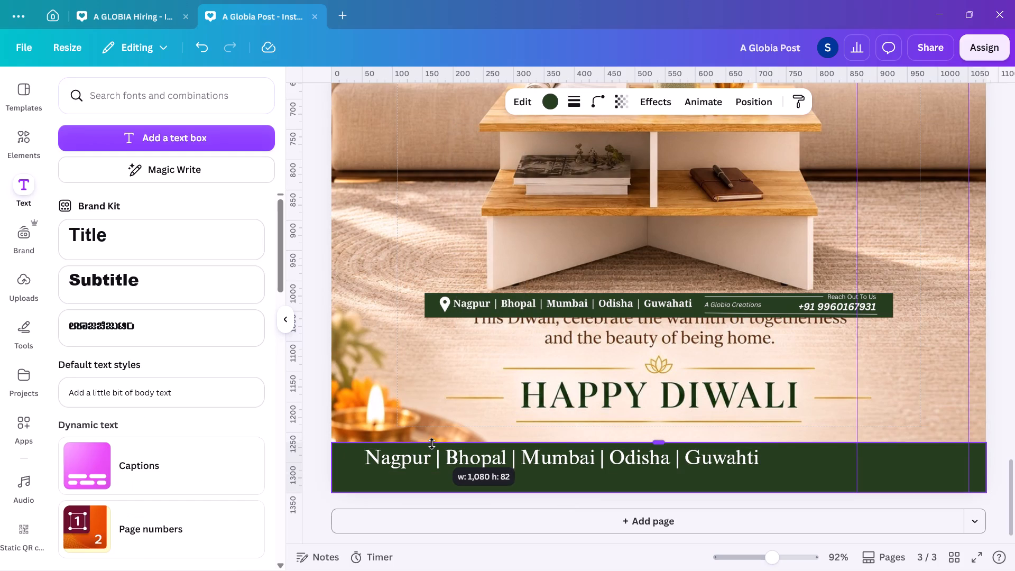
drag(432, 444, 432, 443)
drag(430, 462, 432, 470)
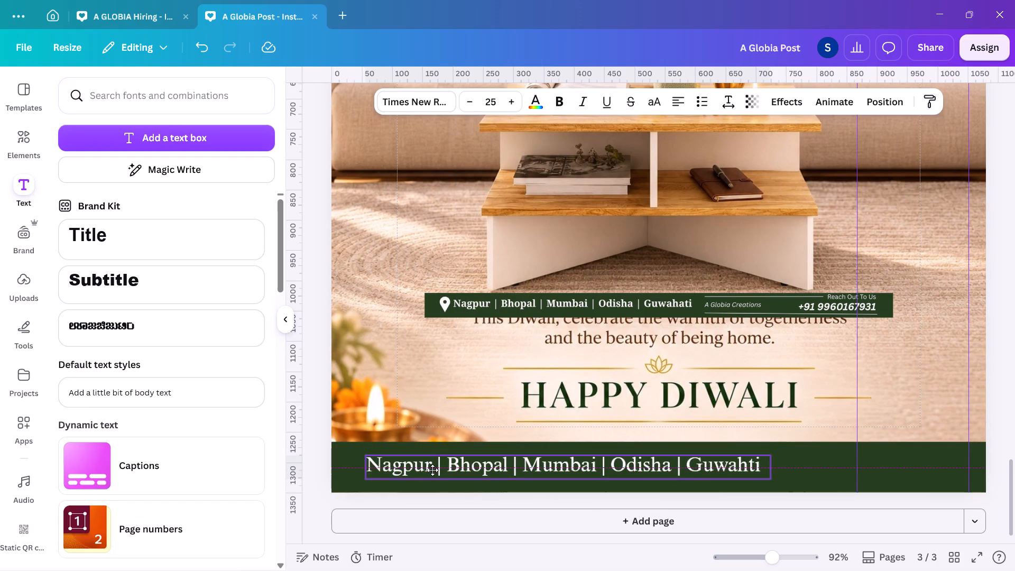
drag(432, 470, 429, 471)
Set the city names text to font size 26, widen its box to keep one line, and shift it slightly left.
click(506, 105)
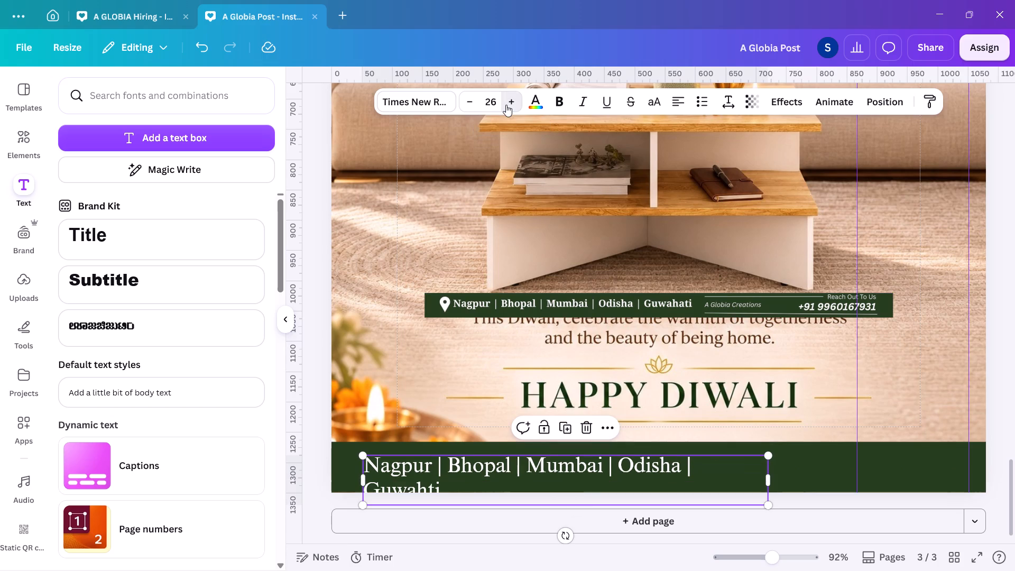
drag(772, 478, 780, 475)
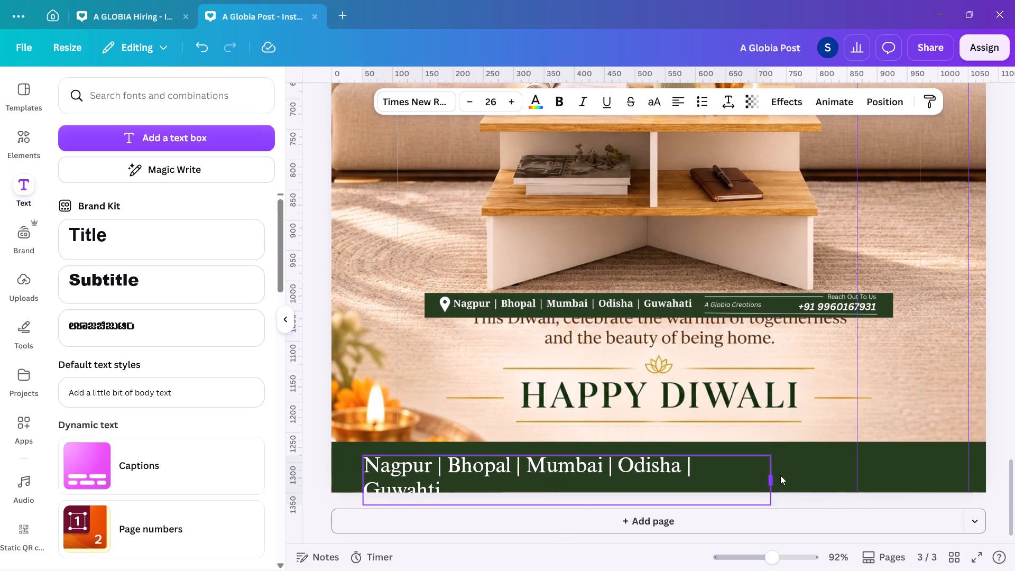
drag(780, 475, 779, 471)
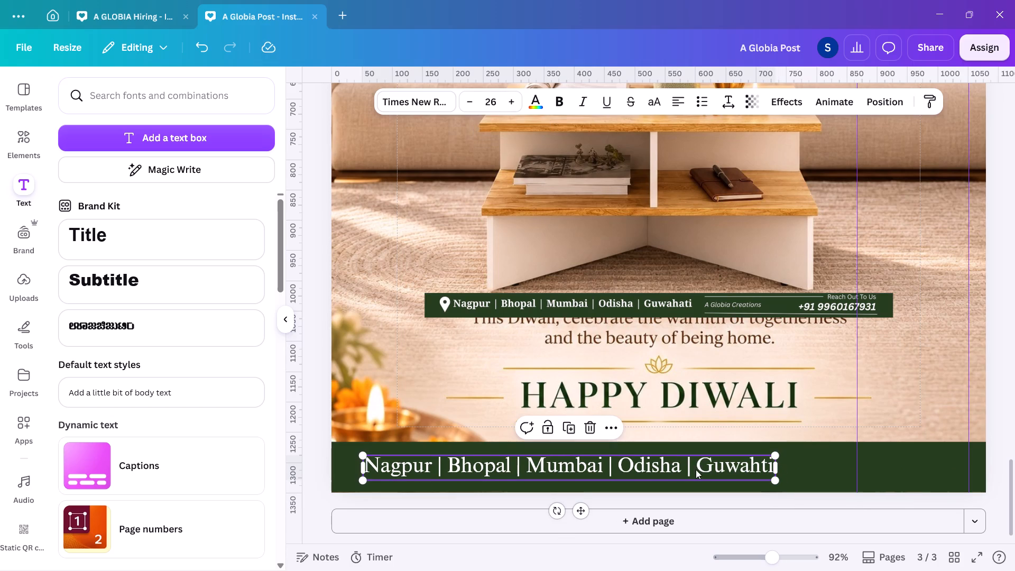
drag(692, 472, 686, 472)
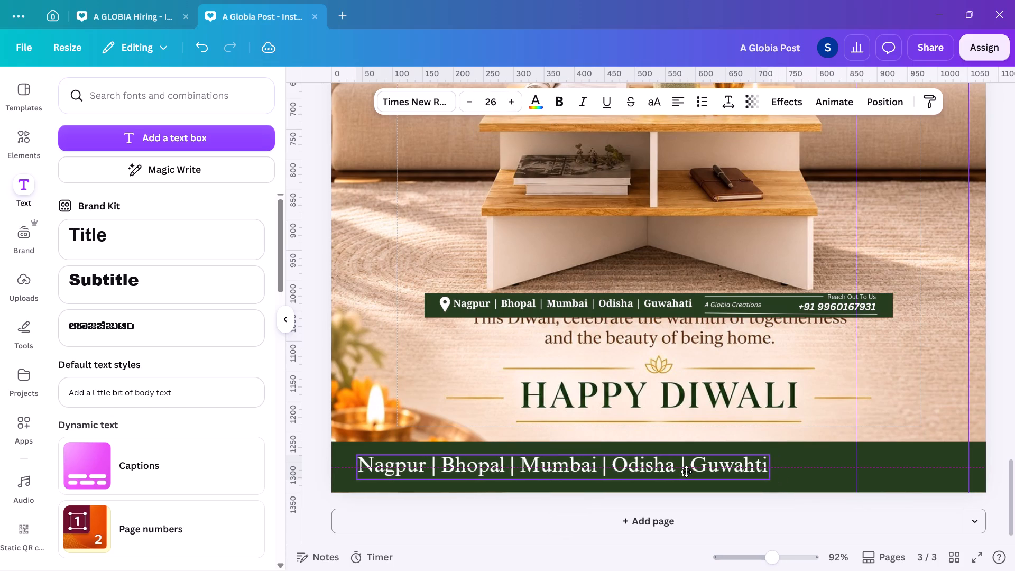
drag(686, 472, 686, 471)
Search the elements for "Location" and add the solid black location pin graphic to the page.
click(40, 130)
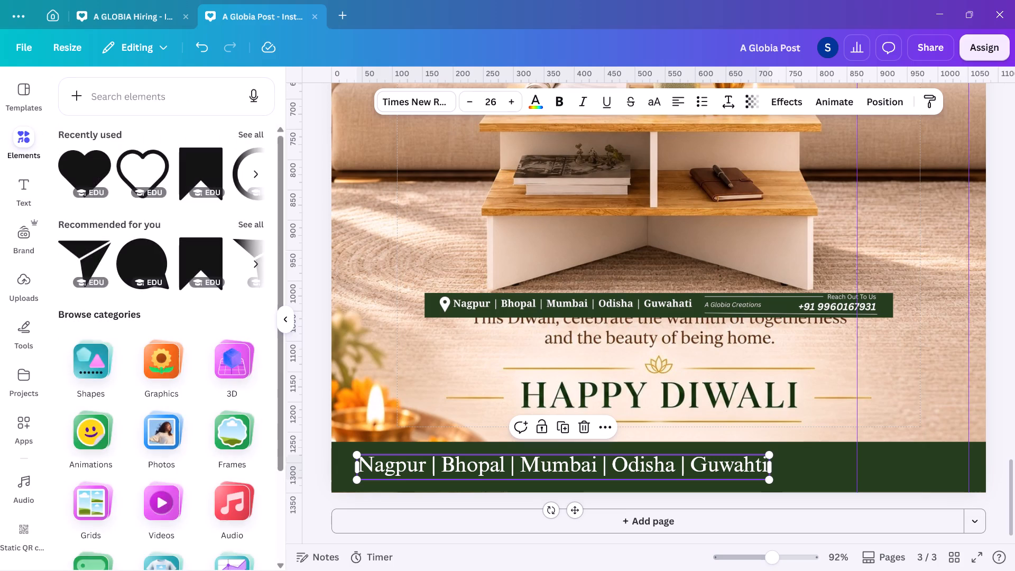
click(140, 105)
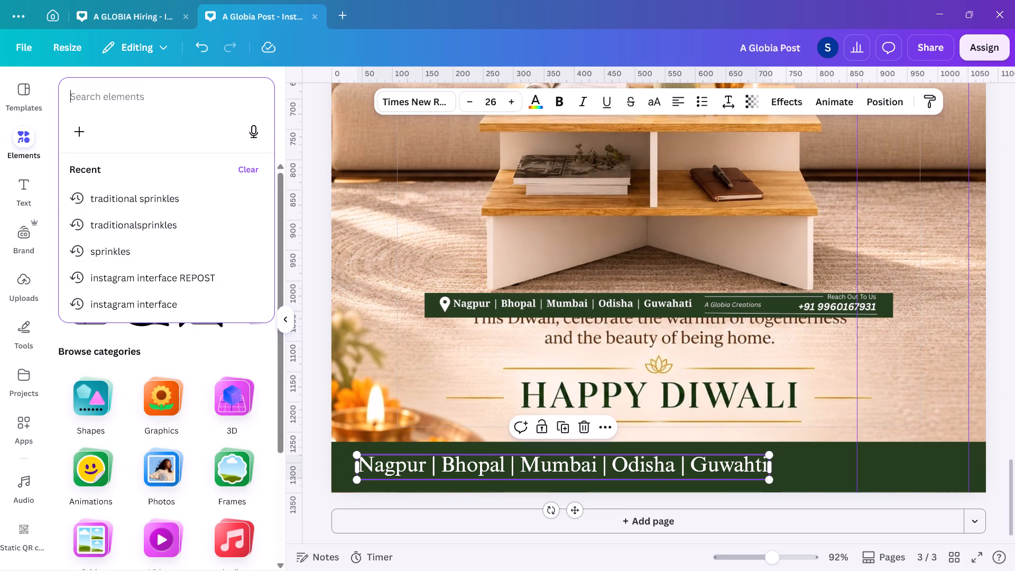
text(Location)
key(Return)
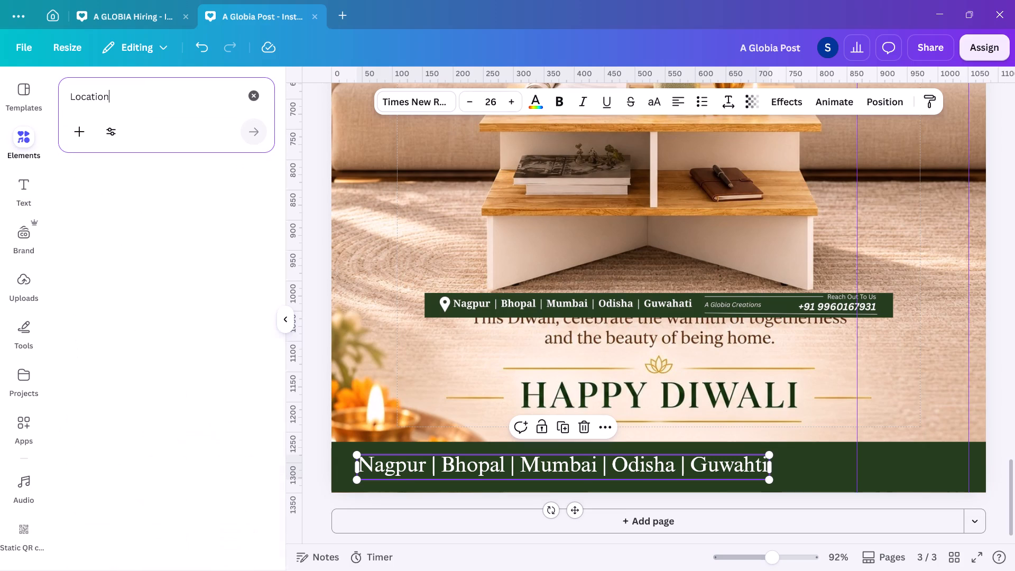
click(84, 345)
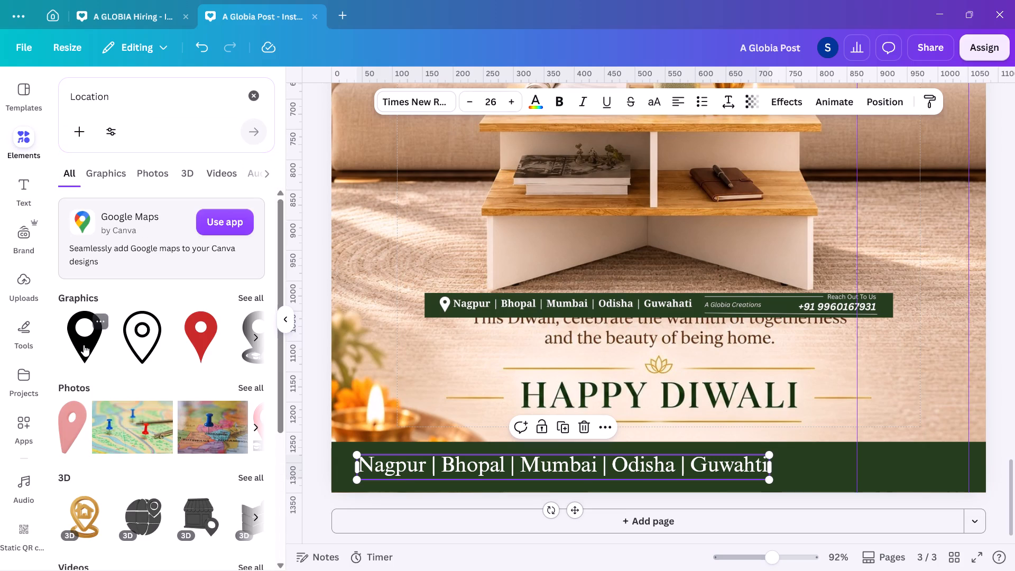
Shrink the location pin to about the city text's height and place it just before "Nagpur" in the green band.
drag(633, 153, 438, 376)
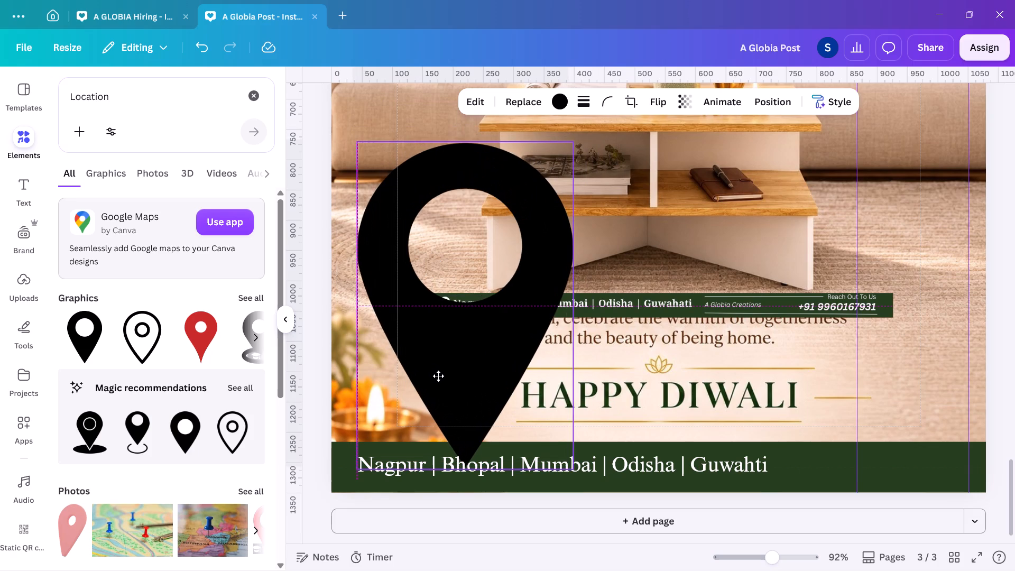
drag(438, 376, 440, 382)
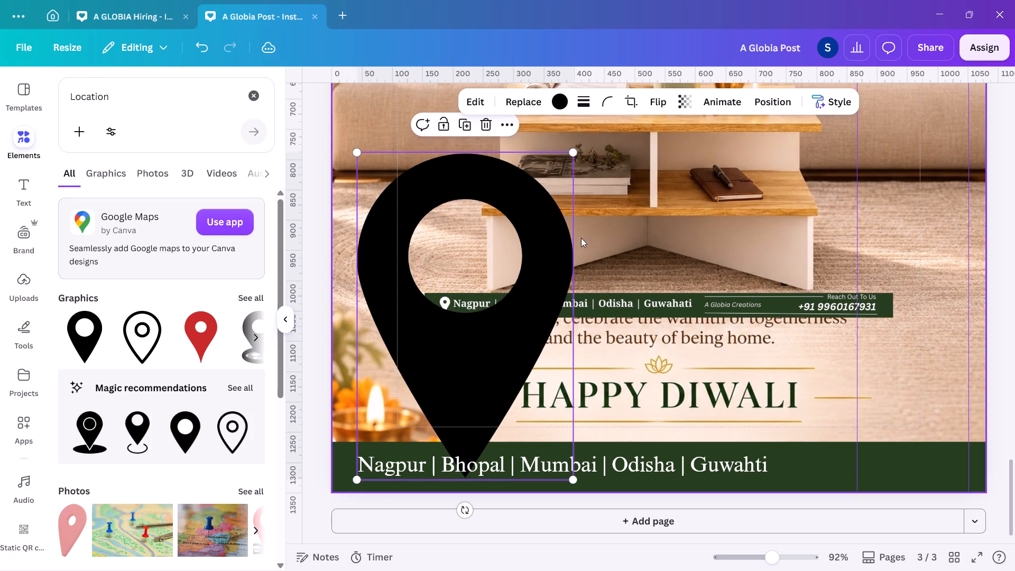
drag(573, 154, 352, 449)
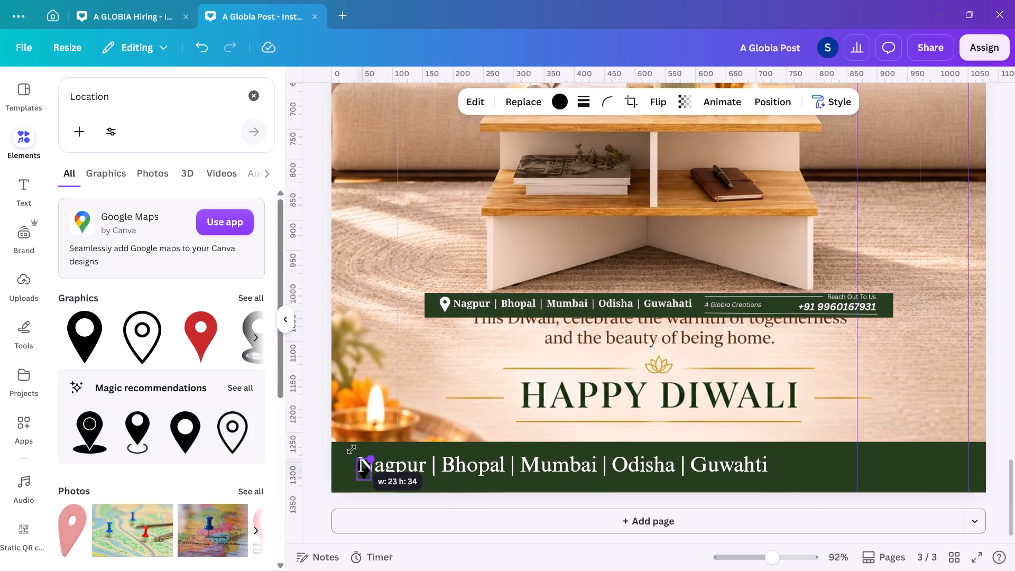
drag(352, 449, 357, 445)
drag(376, 505, 357, 505)
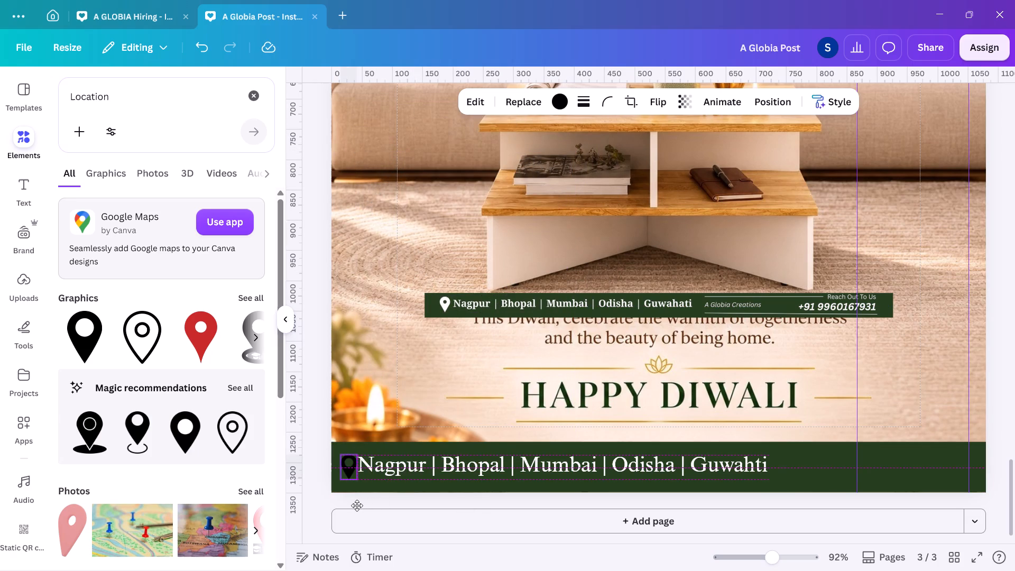
drag(357, 505, 356, 504)
Move the city names text slightly right to leave a small gap after the location pin.
scroll(356, 504, right, 2)
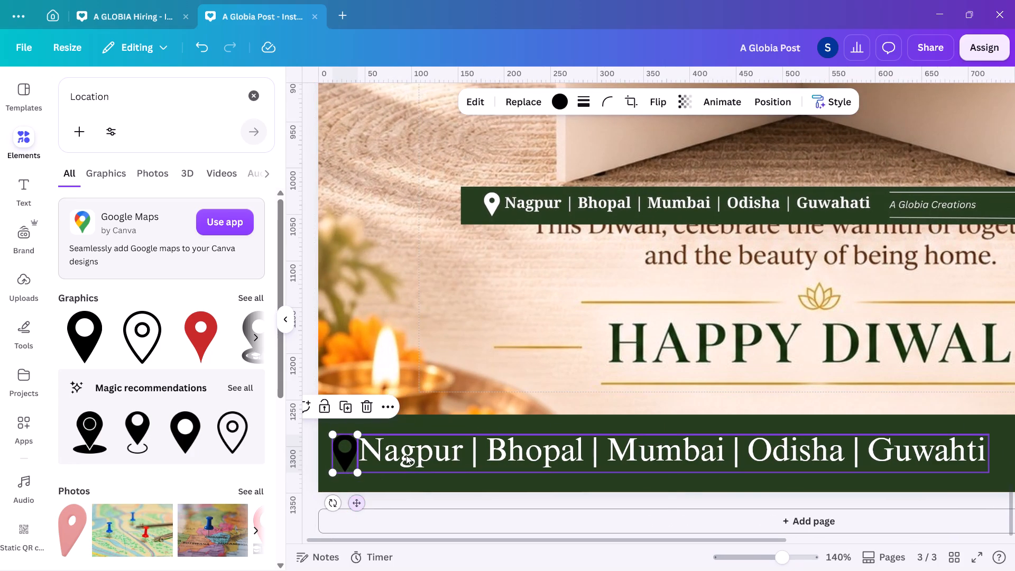
drag(406, 455, 418, 454)
Recolour the black location pin in the Diwali page's green band to white.
click(343, 445)
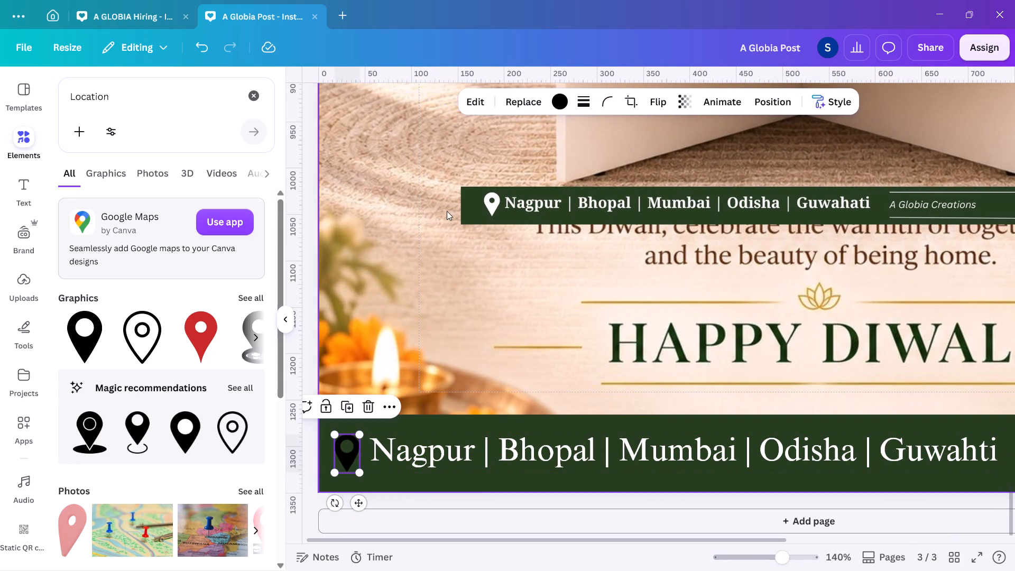
click(567, 101)
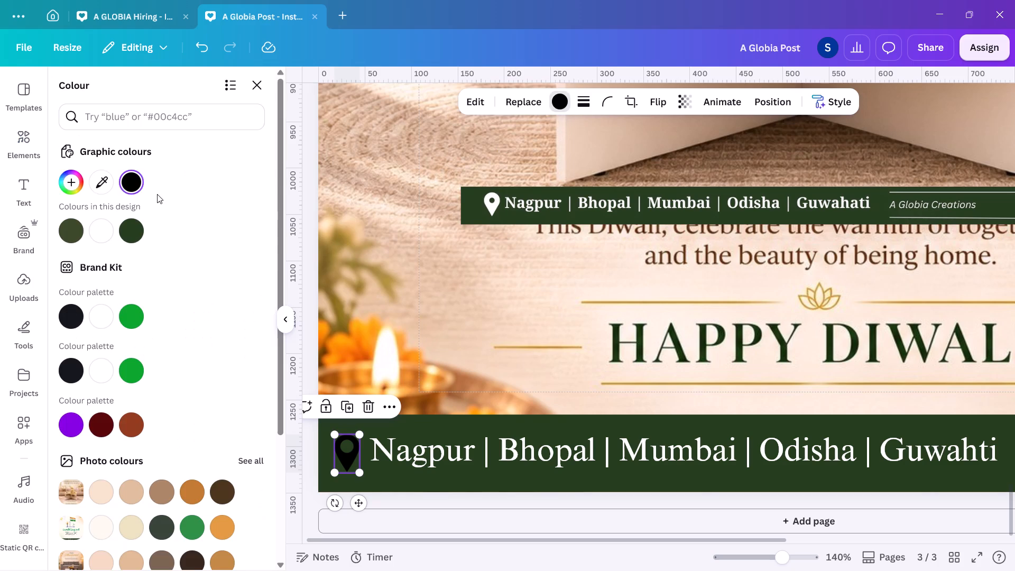
click(101, 235)
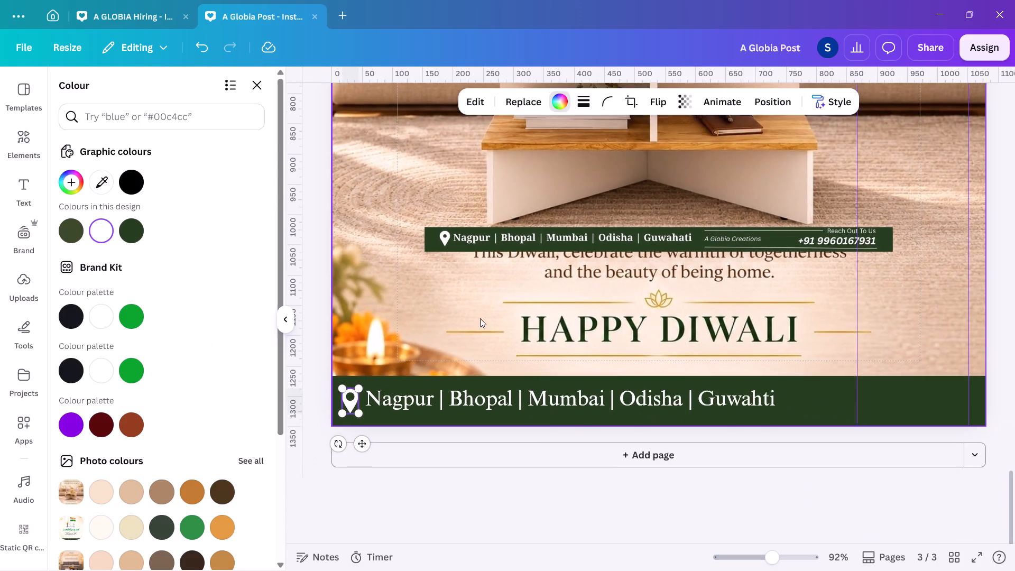
Reduce the city names text in the green band to font size 25.
click(603, 455)
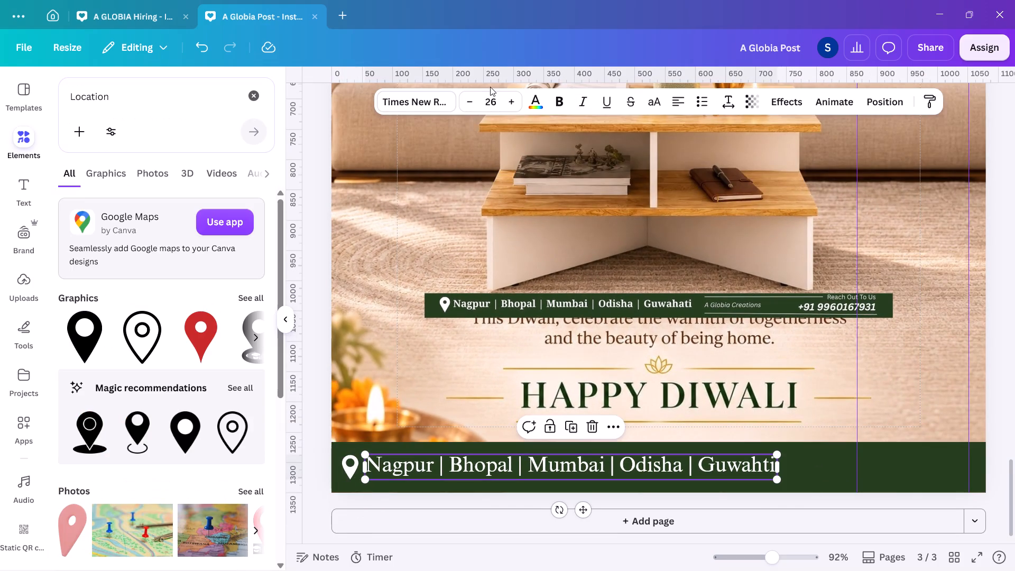
click(476, 99)
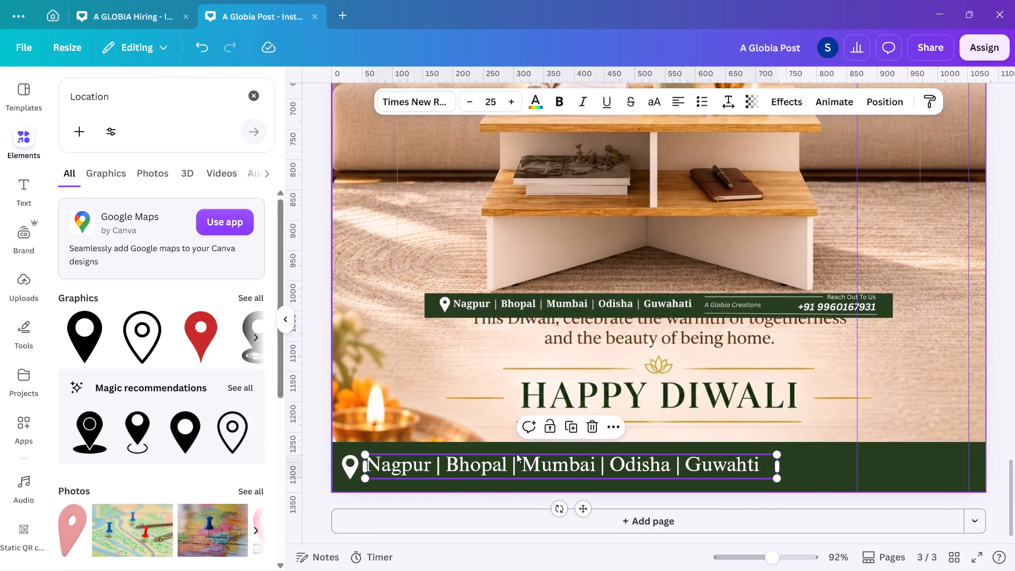
Align the location pin and the city names text to each other's vertical middle and group them.
shift+click(350, 469)
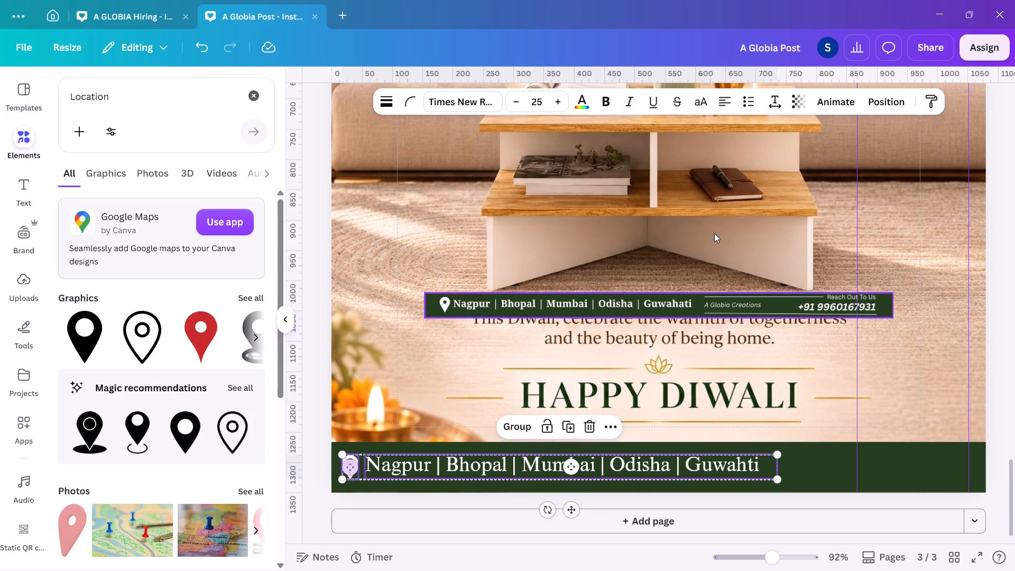
click(879, 108)
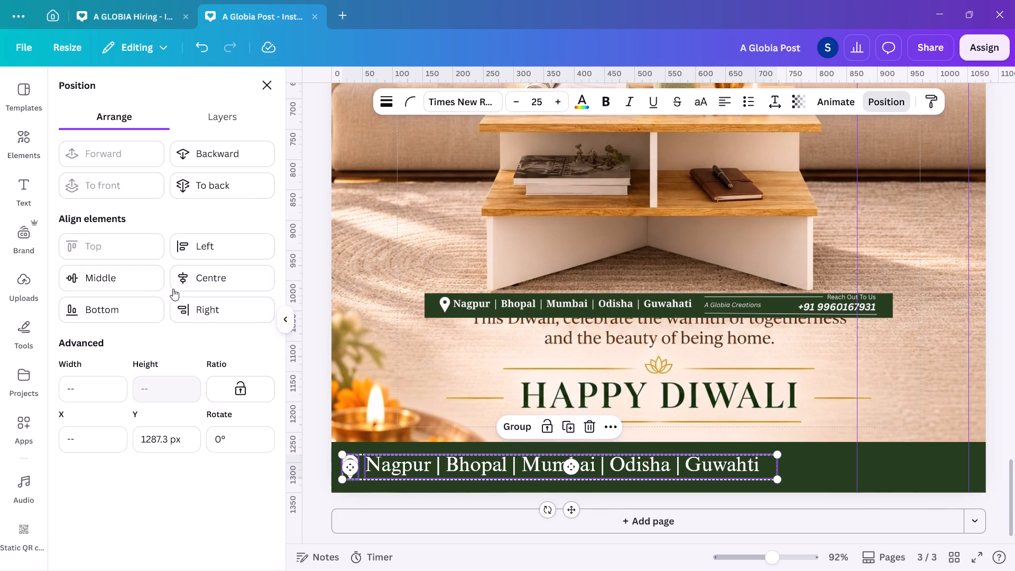
click(137, 283)
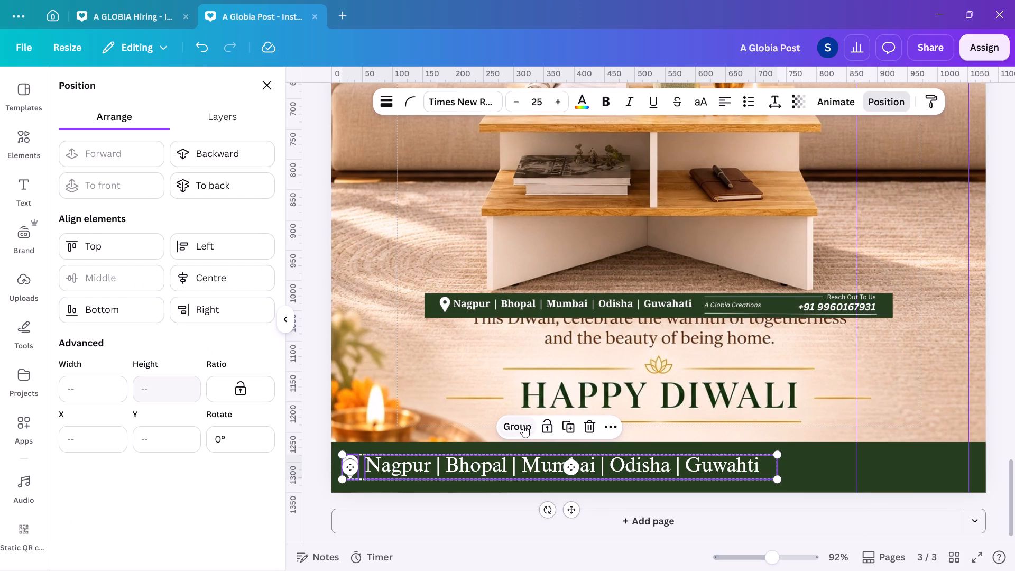
click(523, 426)
click(507, 472)
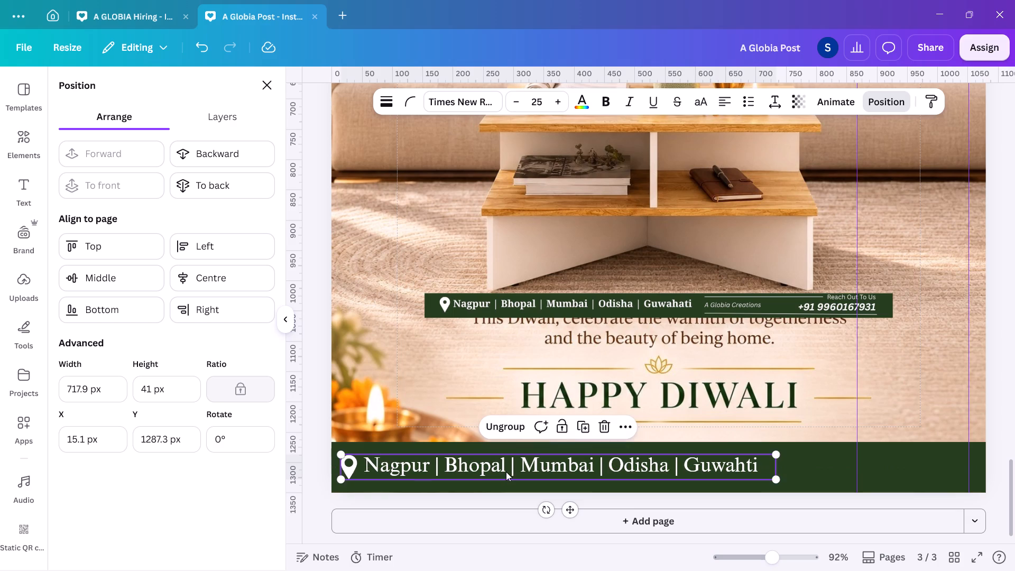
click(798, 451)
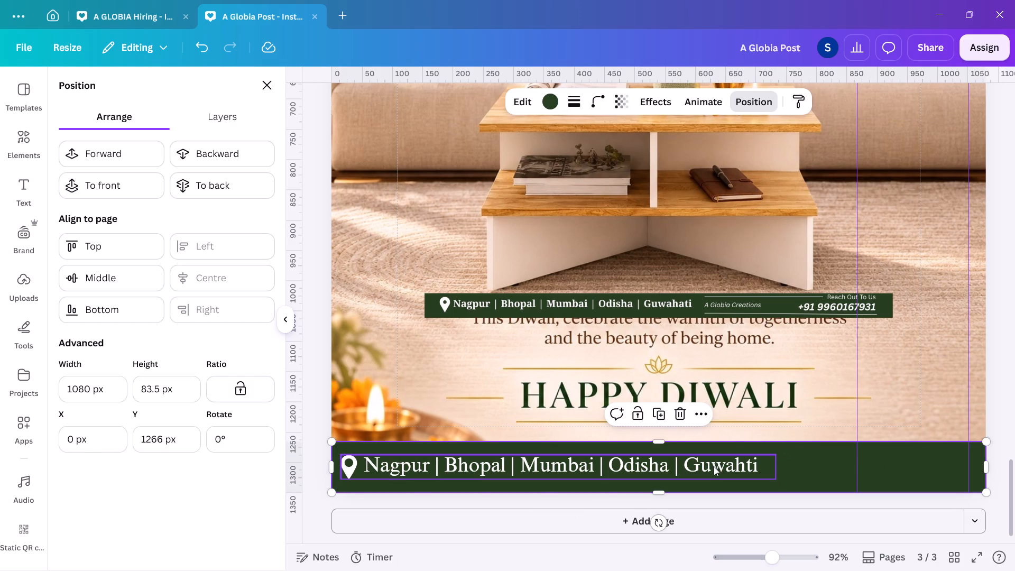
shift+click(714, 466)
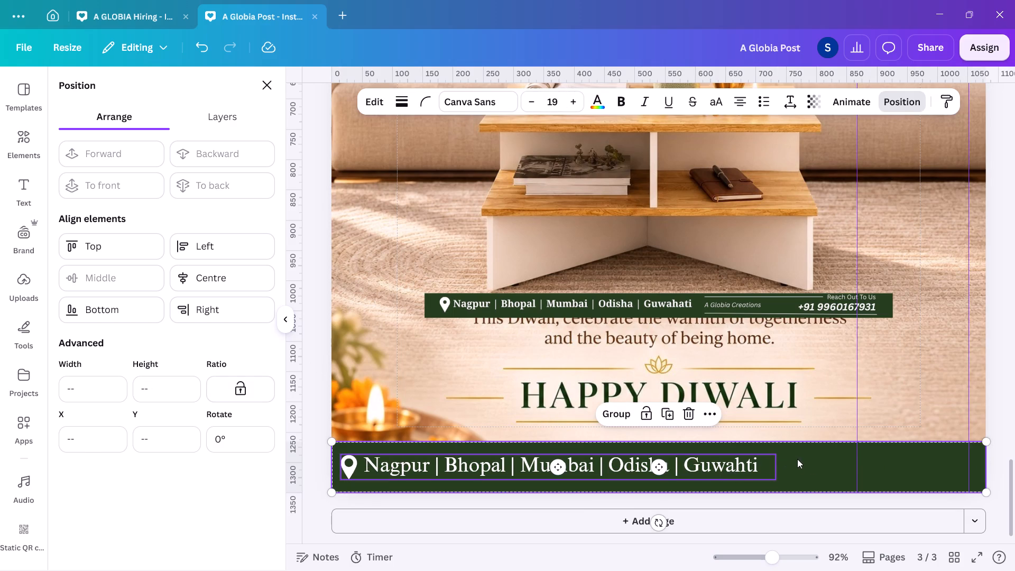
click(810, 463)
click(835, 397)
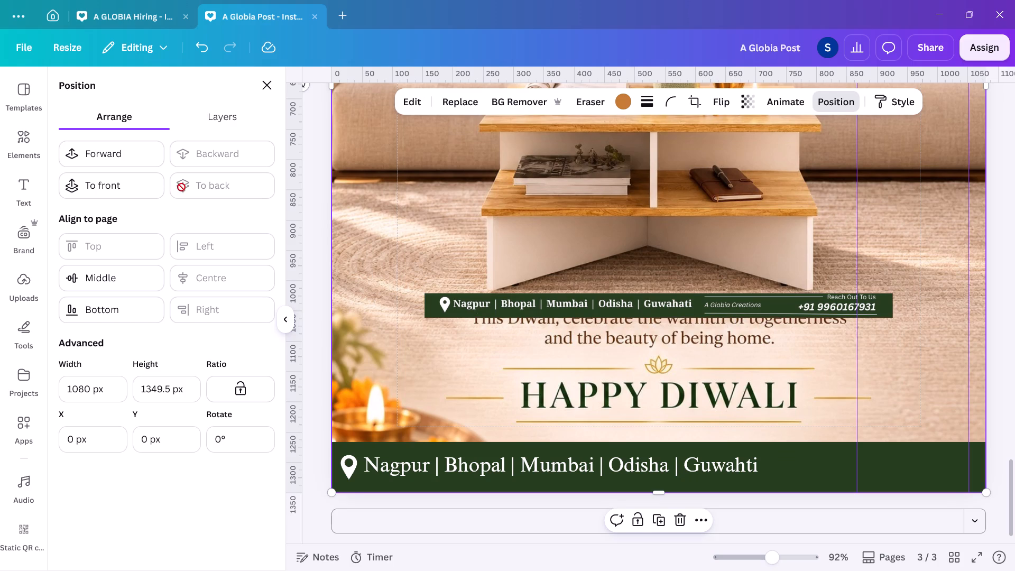
Duplicate the city names text on its own and move the copy up and towards the right end of the green band.
click(536, 475)
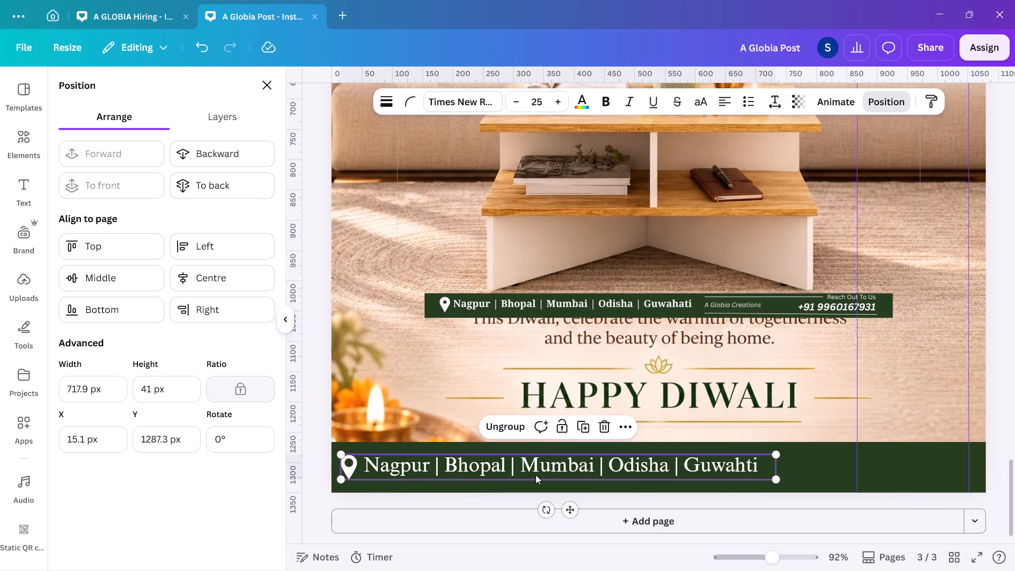
click(529, 468)
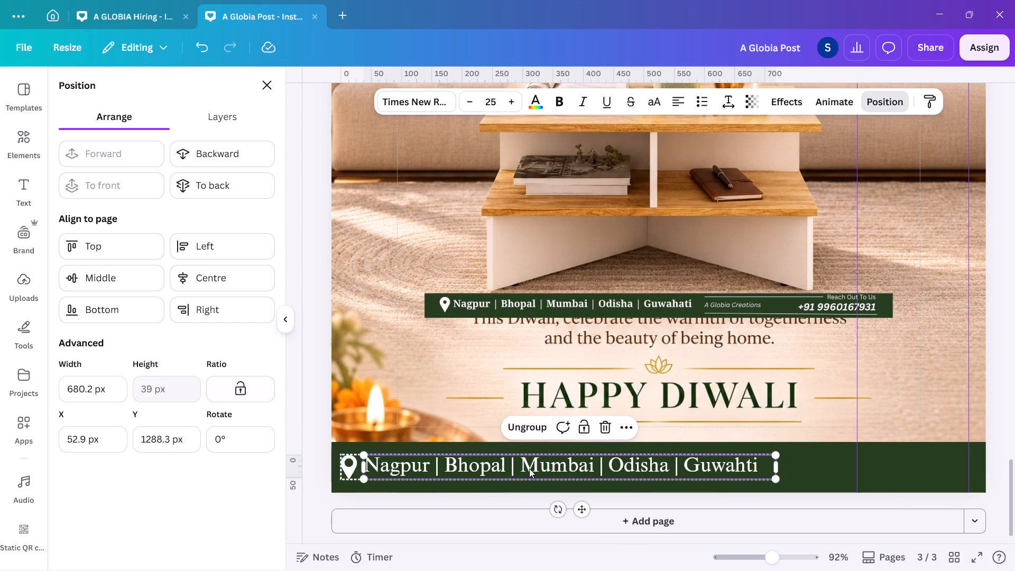
key(ctrl+c)
key(ctrl+v)
drag(577, 476, 689, 444)
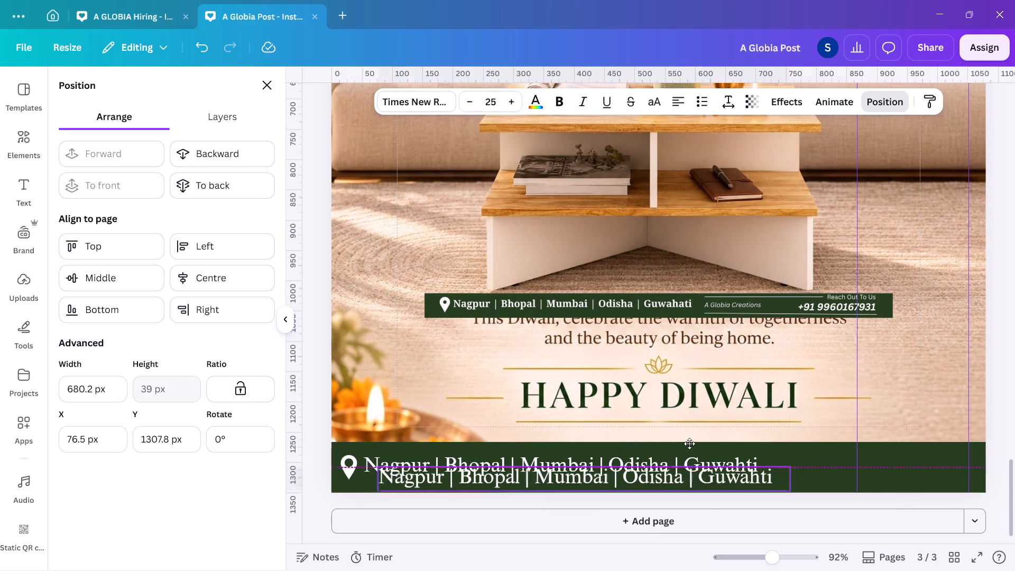
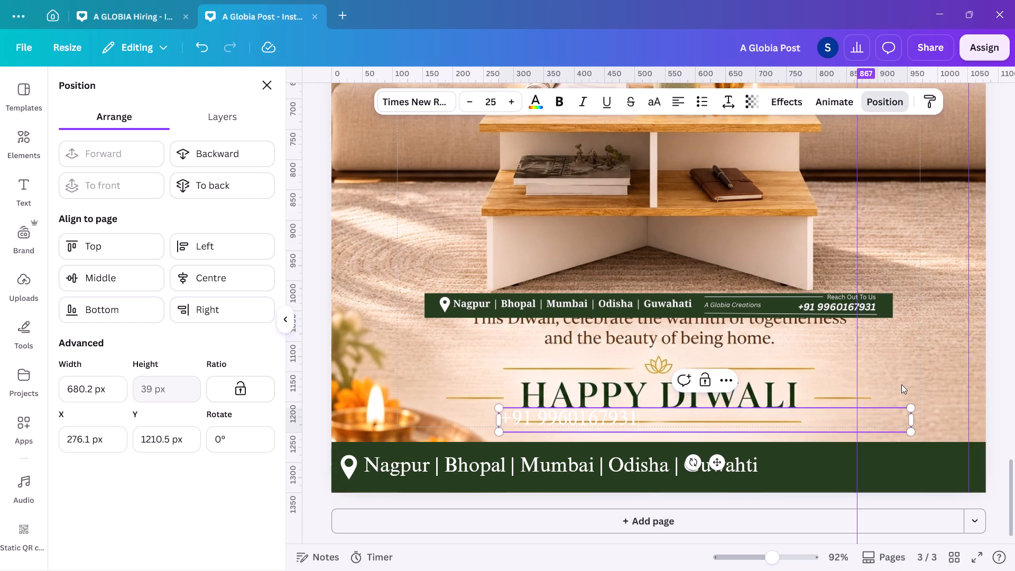
Narrow the phone number text box to about 232 px and place it at the right end of the Diwali page's green band.
drag(915, 420, 685, 425)
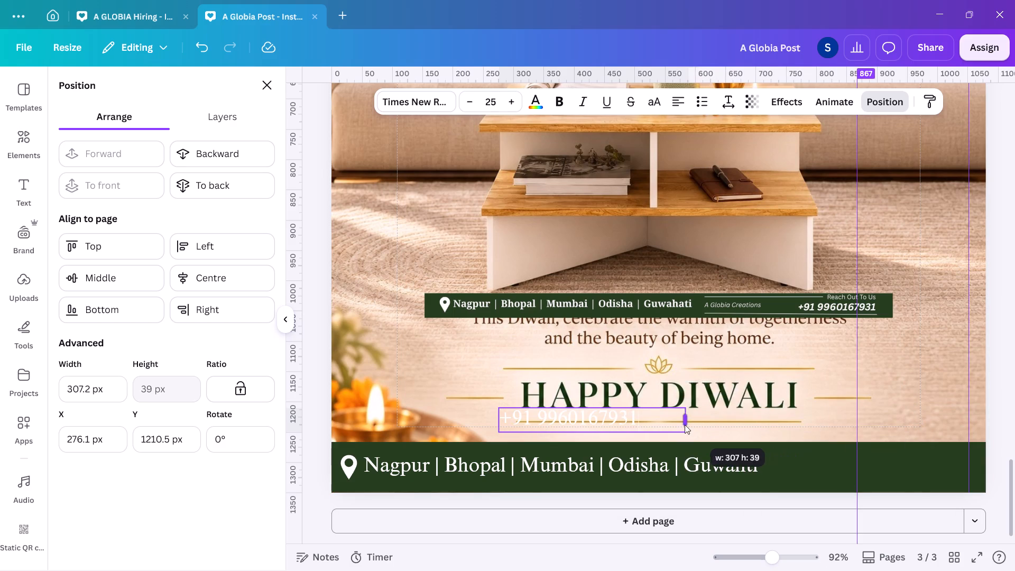
drag(685, 425, 643, 422)
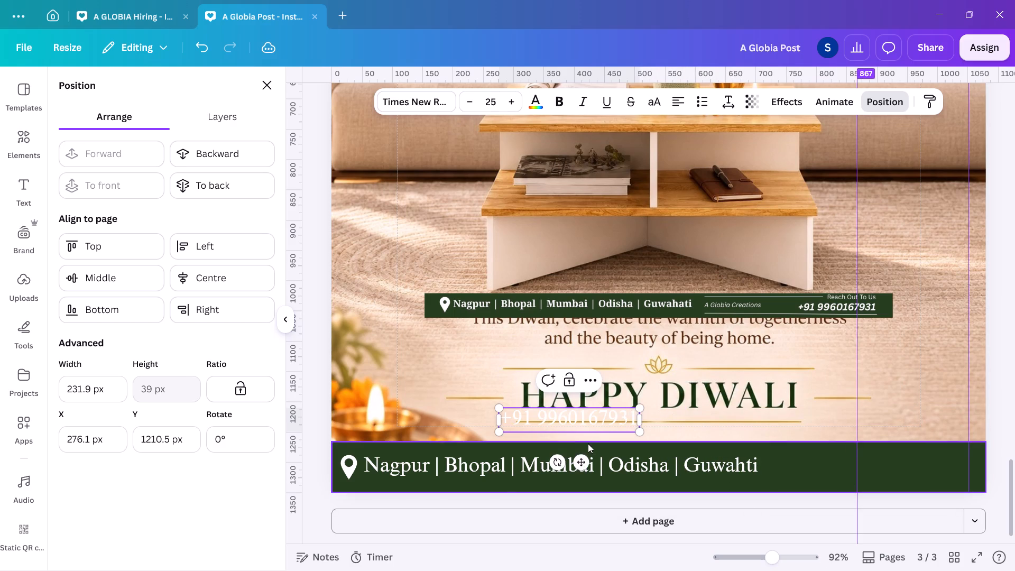
drag(584, 461, 914, 509)
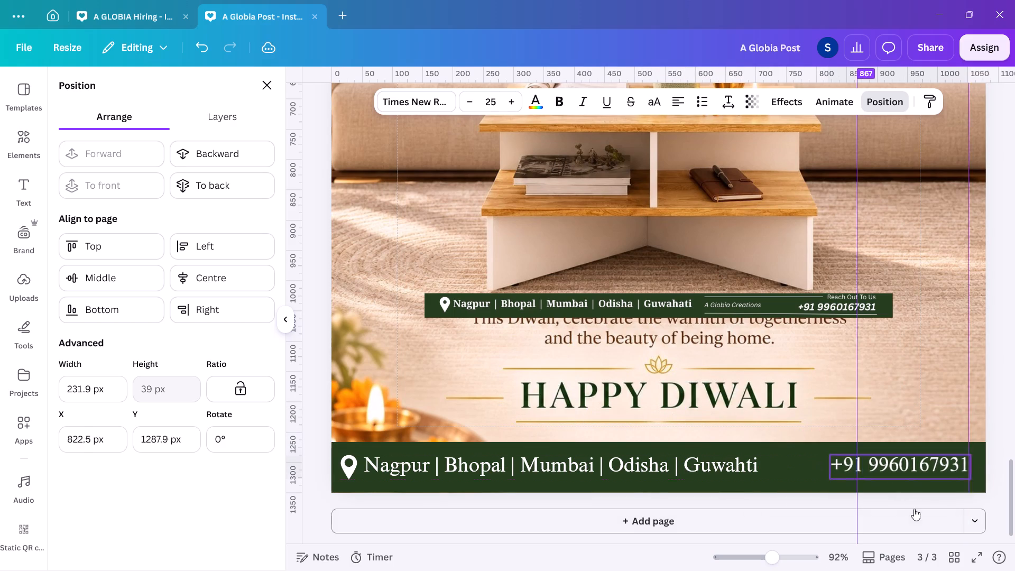
drag(914, 509, 916, 511)
Change the phone number's font to Helvetica World and widen its box to about 266 px so it fits one line.
click(413, 101)
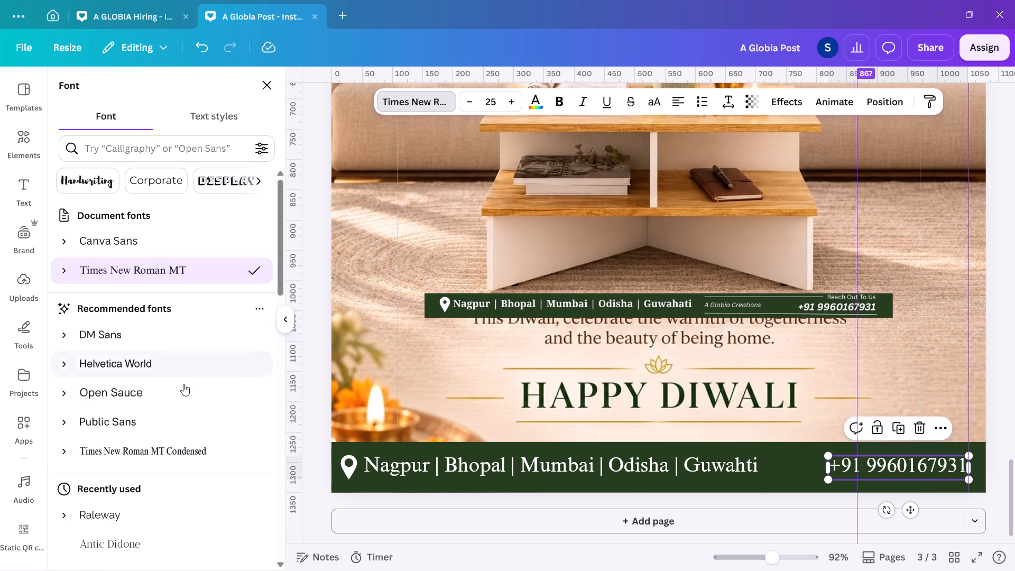
click(180, 368)
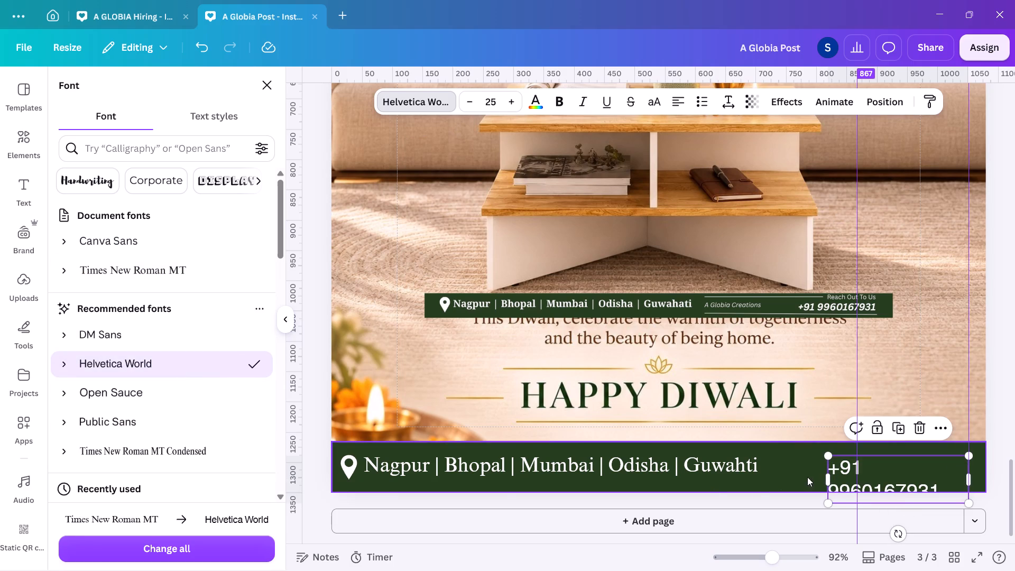
drag(827, 478, 807, 474)
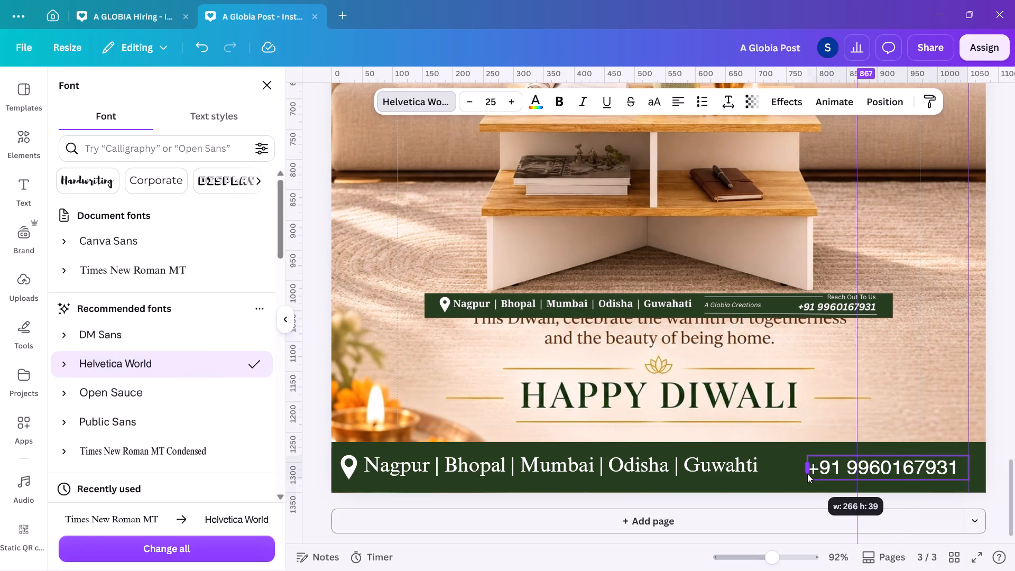
drag(807, 474, 808, 474)
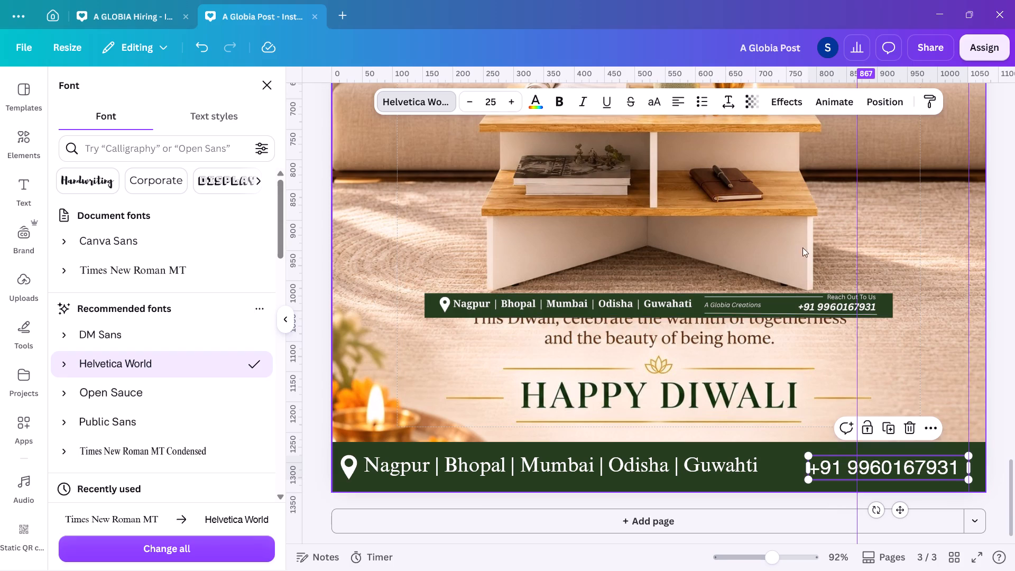
Right-align the phone number text in the green band.
click(671, 98)
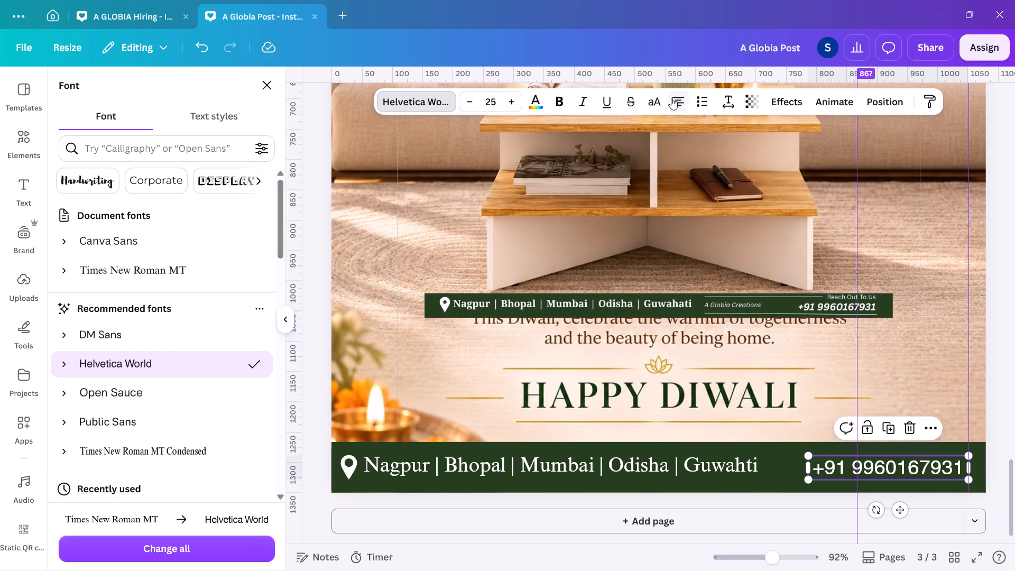
click(671, 98)
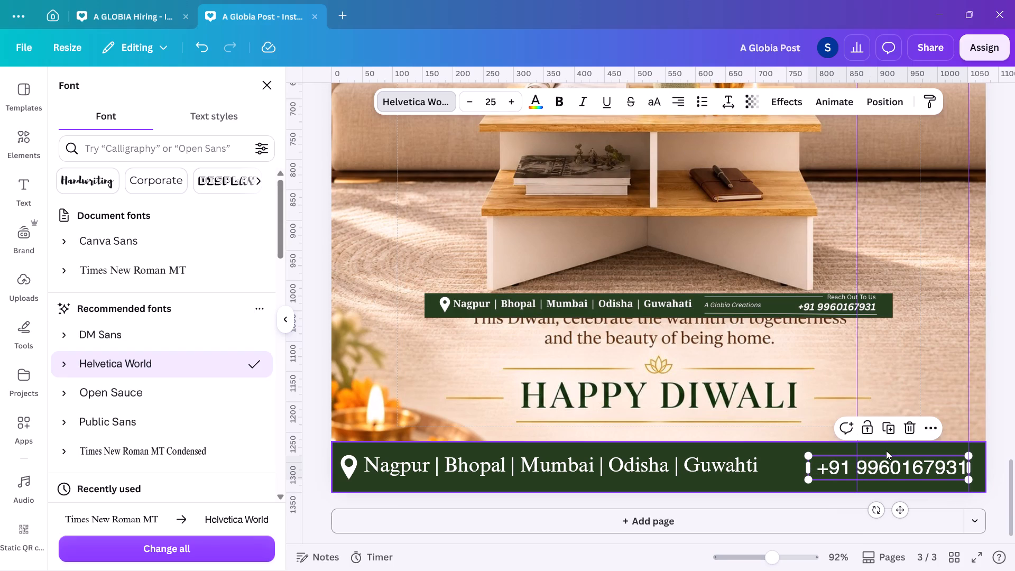
click(894, 465)
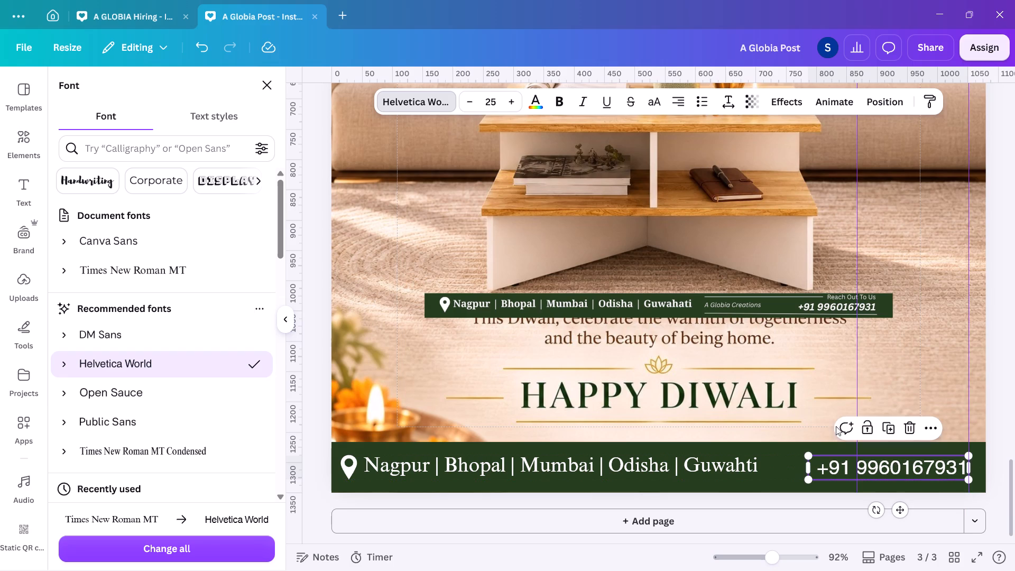
Add a straight line and place it in the green band just above the phone number, ending at the right margin guide.
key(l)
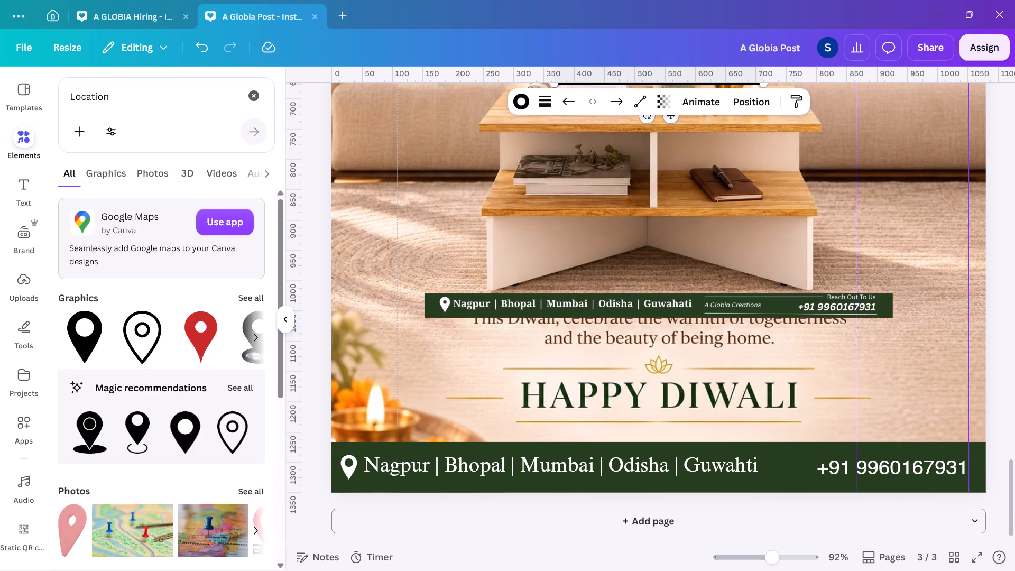
drag(675, 117, 687, 156)
drag(687, 156, 908, 498)
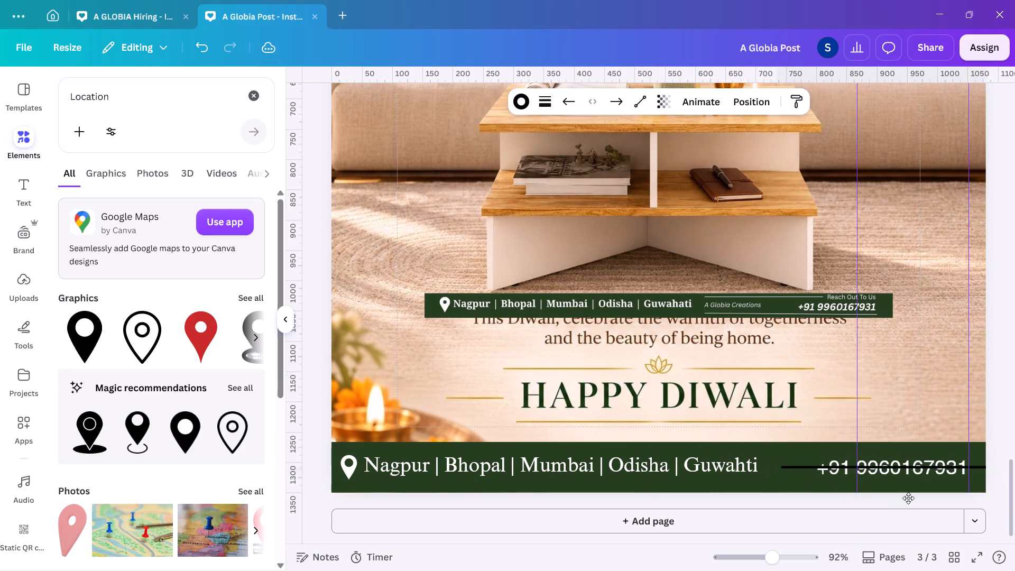
drag(908, 498, 877, 480)
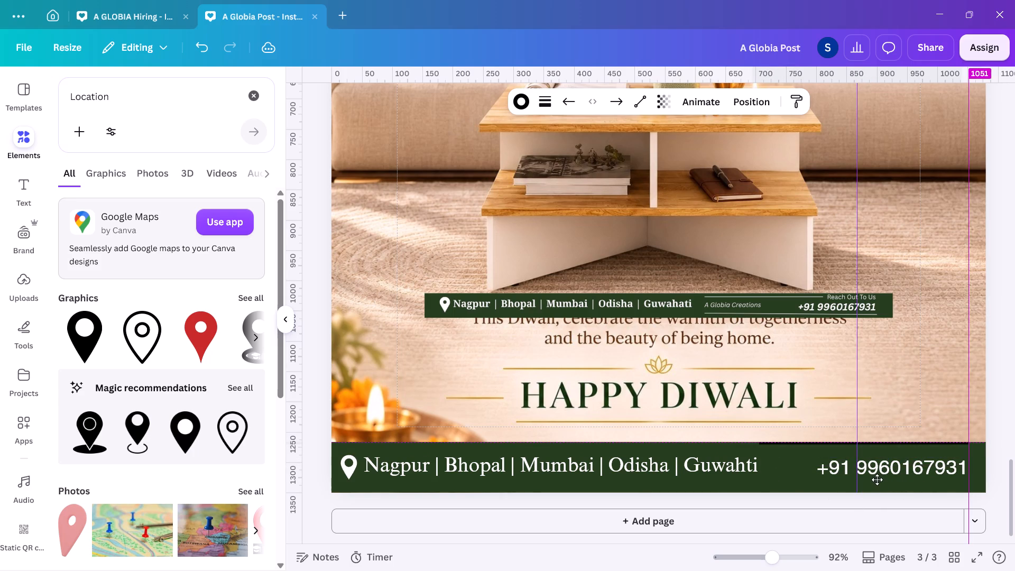
drag(877, 480, 879, 483)
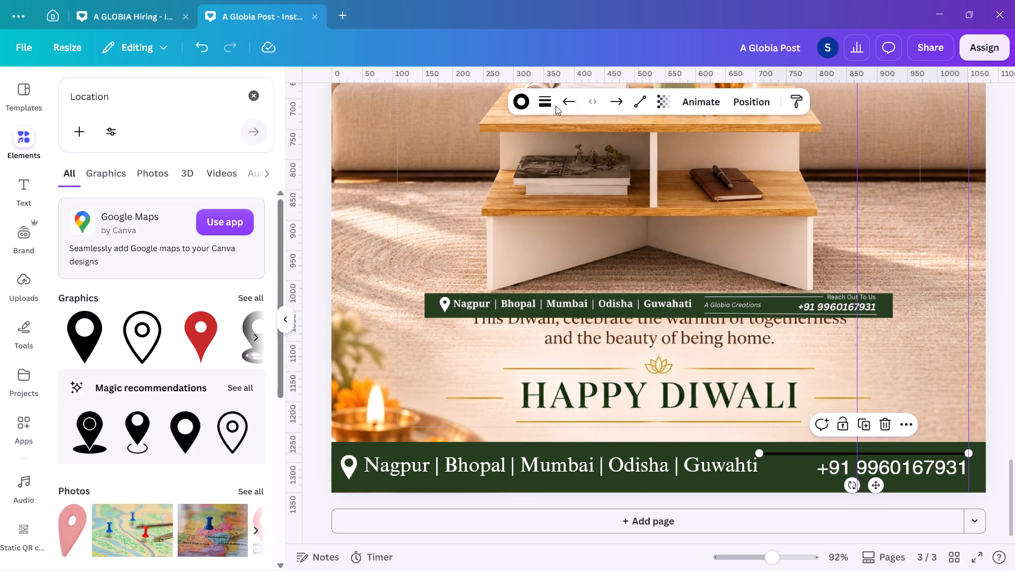
Set the line's stroke weight to 2 and shorten it from its left end to about 328 px.
click(538, 102)
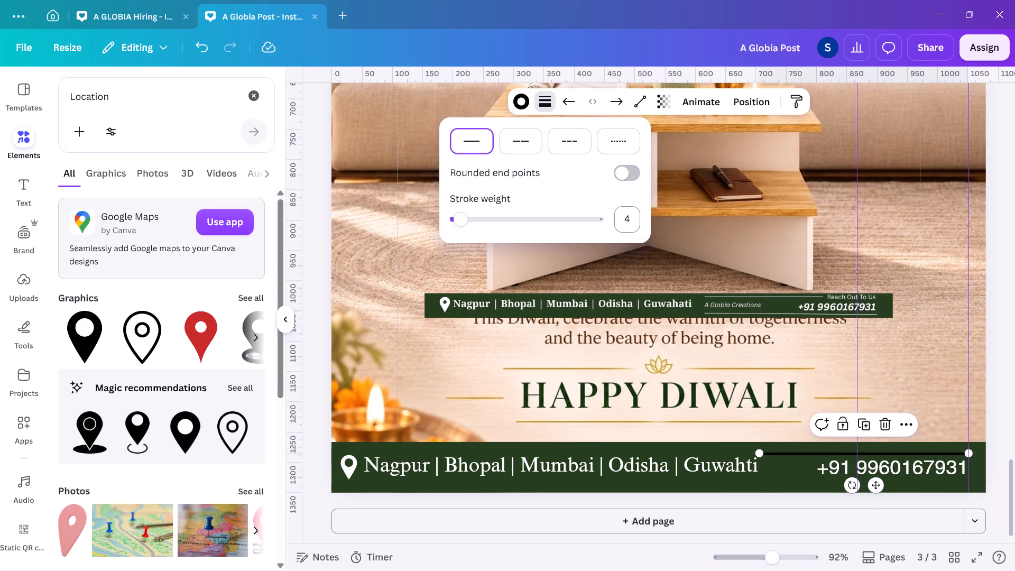
click(630, 214)
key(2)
key(Return)
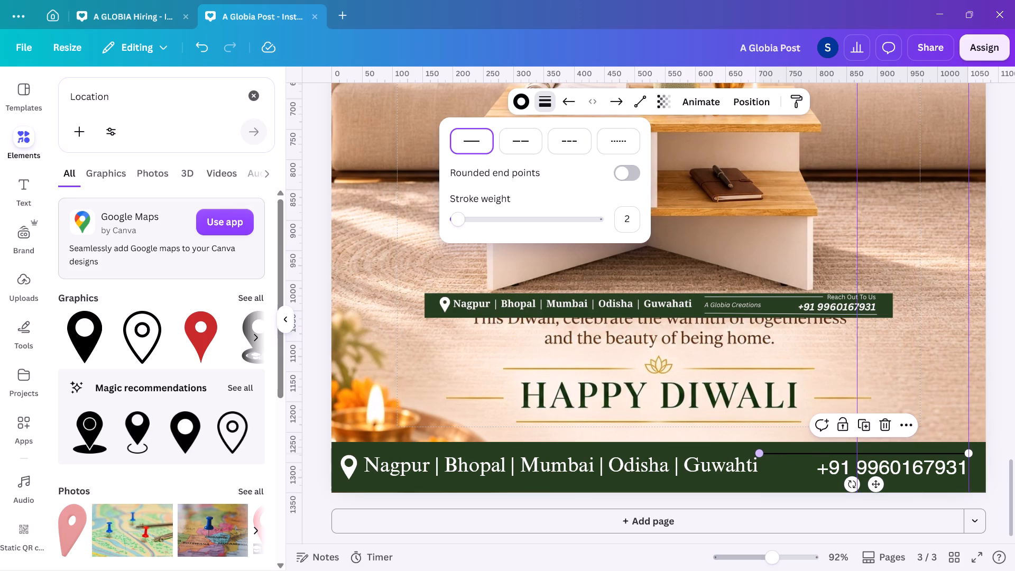
shift+drag(759, 452, 790, 455)
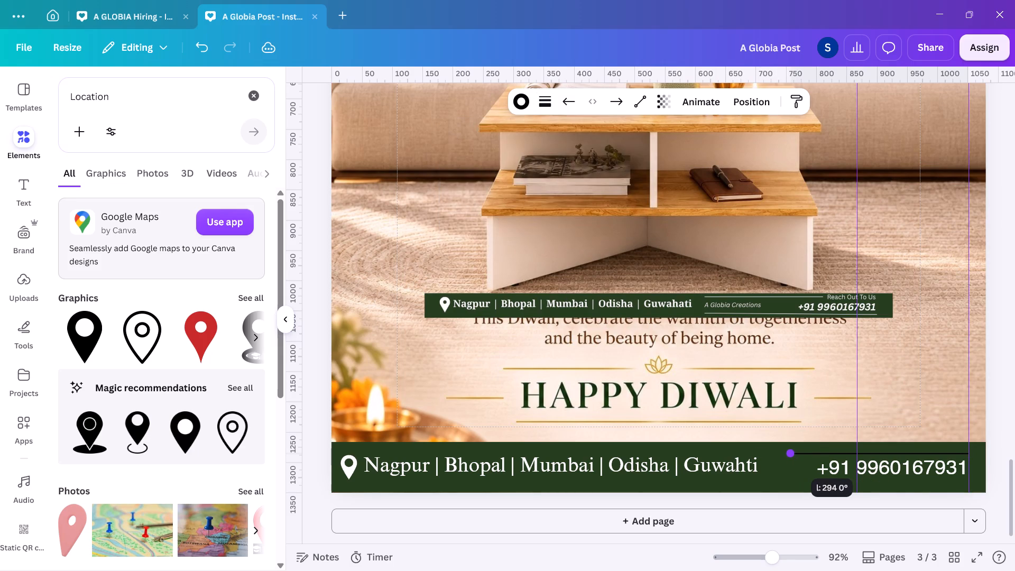
shift+drag(790, 455, 769, 455)
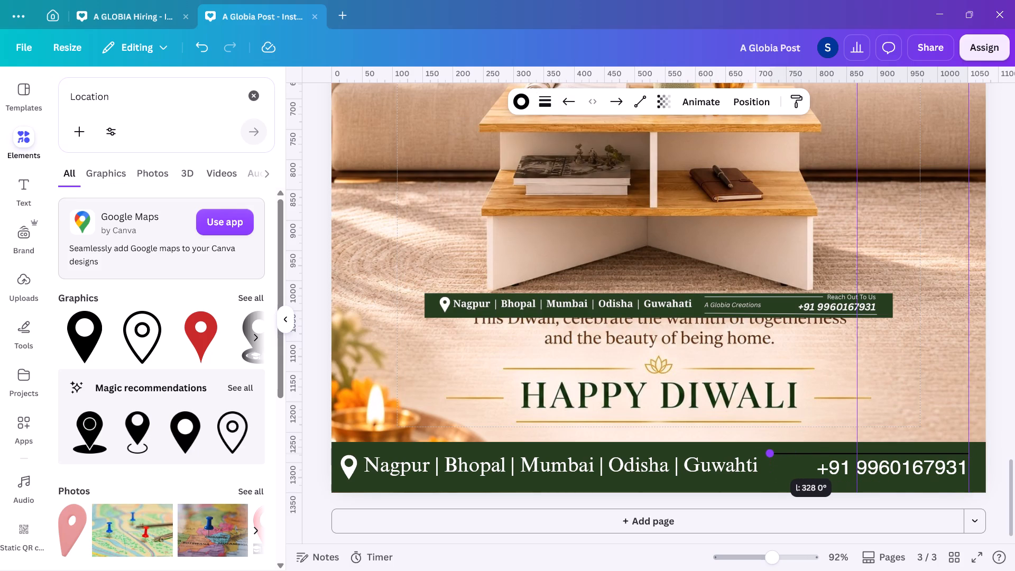
shift+drag(769, 455, 769, 454)
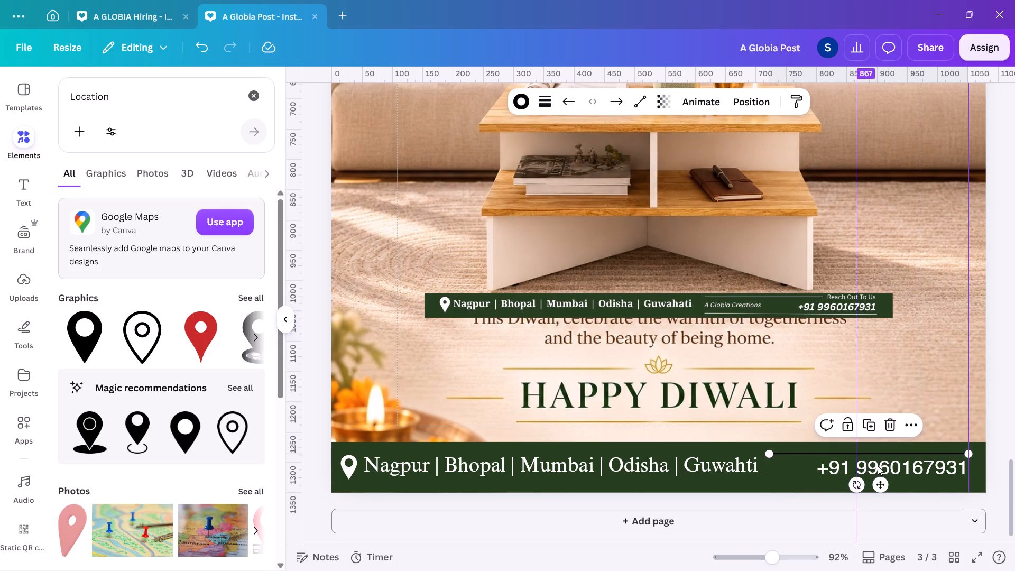
Reduce the green band's phone number to font size 22 and make it italic.
click(896, 462)
click(896, 462)
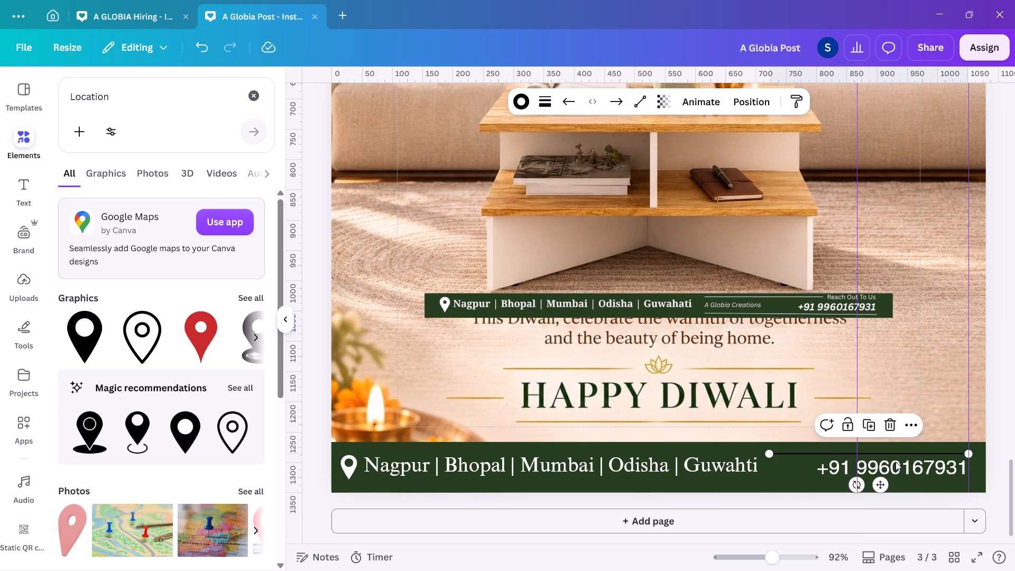
click(903, 471)
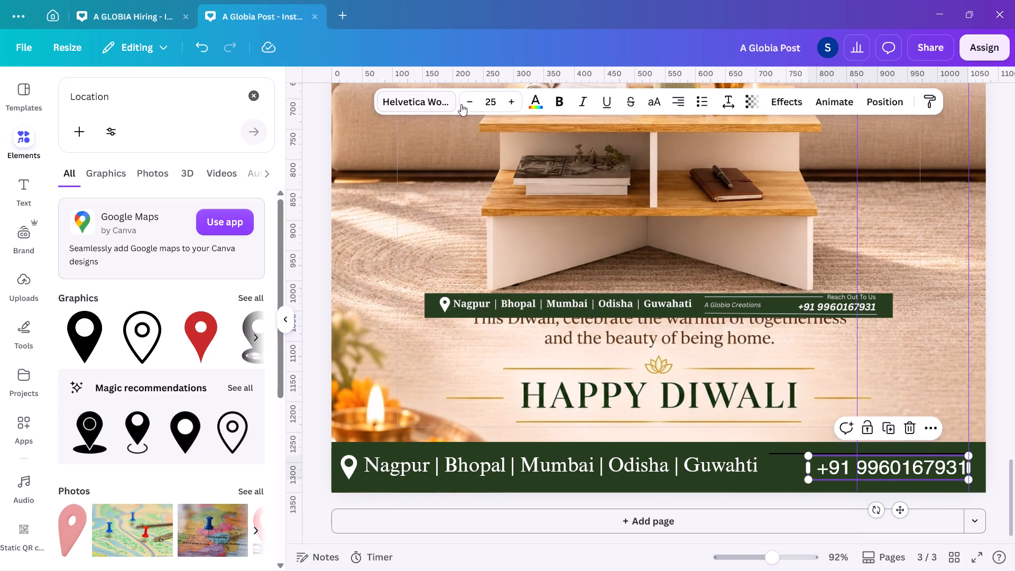
click(466, 105)
click(466, 105)
click(466, 105)
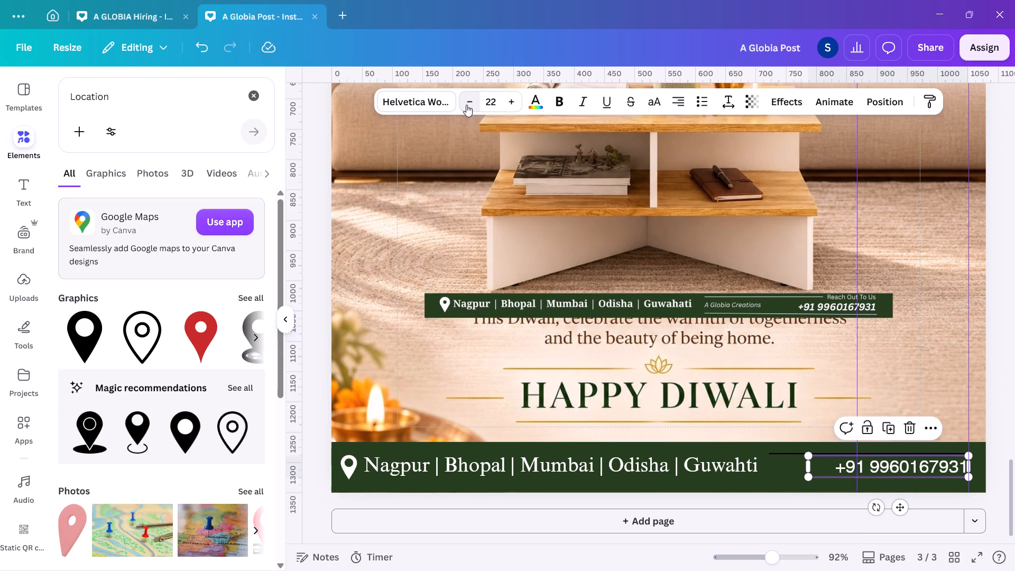
click(584, 99)
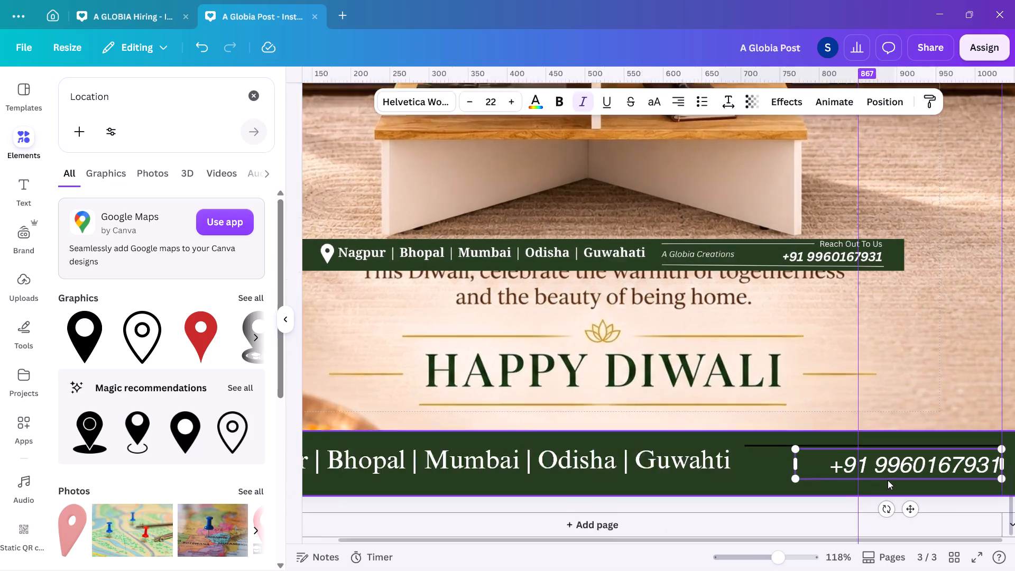
Nudge the phone number text up slightly so its box meets the line above, keeping it at the right margin guide.
scroll(888, 480, left, 1)
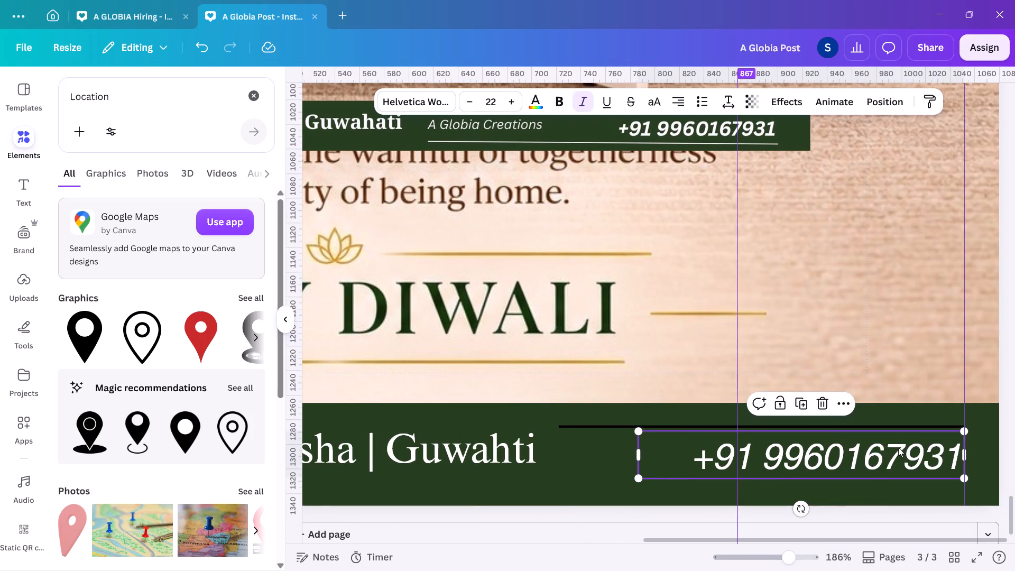
drag(898, 453, 898, 449)
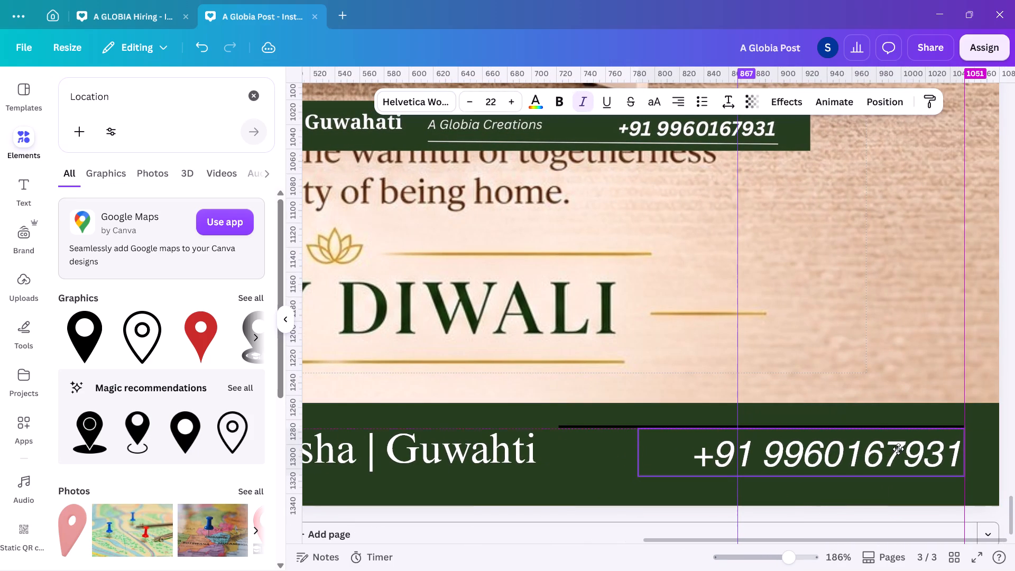
drag(898, 449, 898, 448)
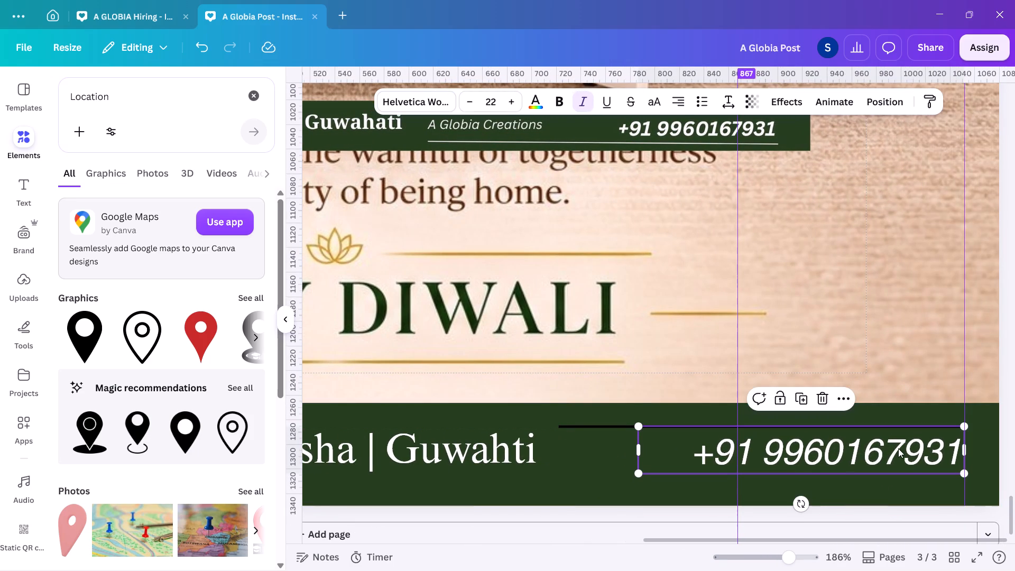
Duplicate the line above the phone number and place the copy directly below the number, aligned with the original.
click(611, 429)
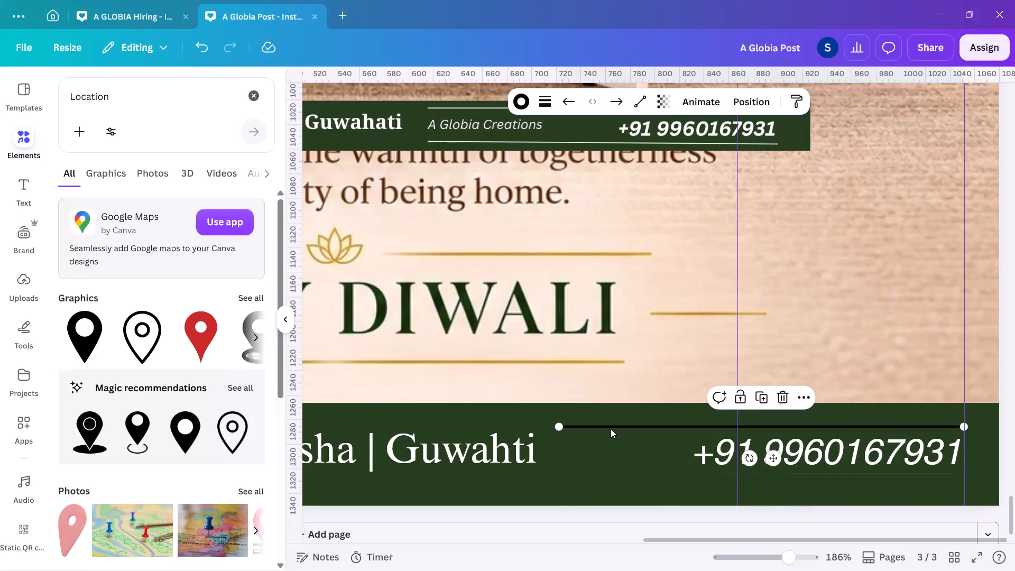
key(ctrl+c)
key(ctrl+v)
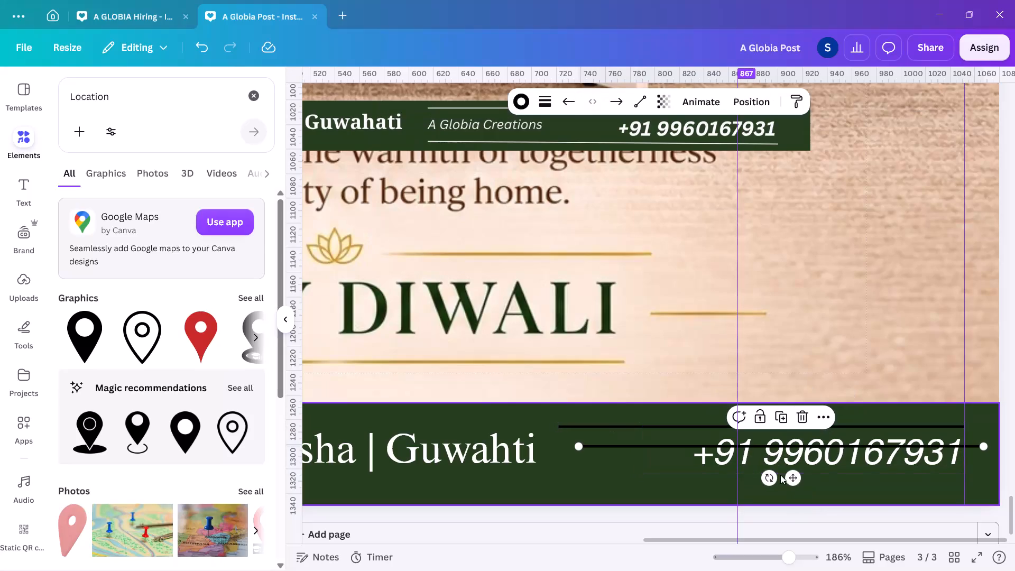
drag(793, 476, 772, 508)
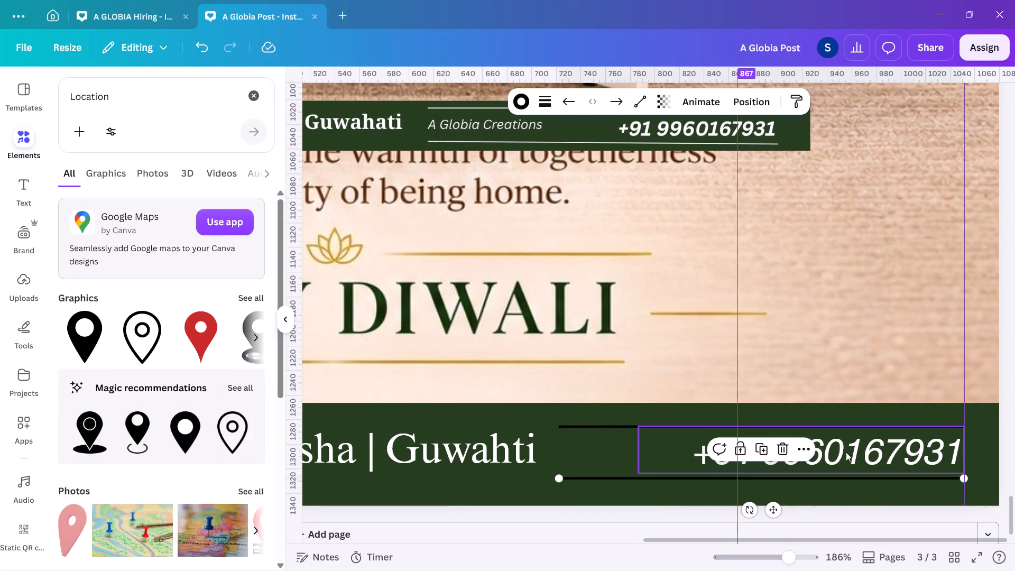
Spread the two black lines apart, moving the upper one up and the lower one down within the green band.
click(851, 452)
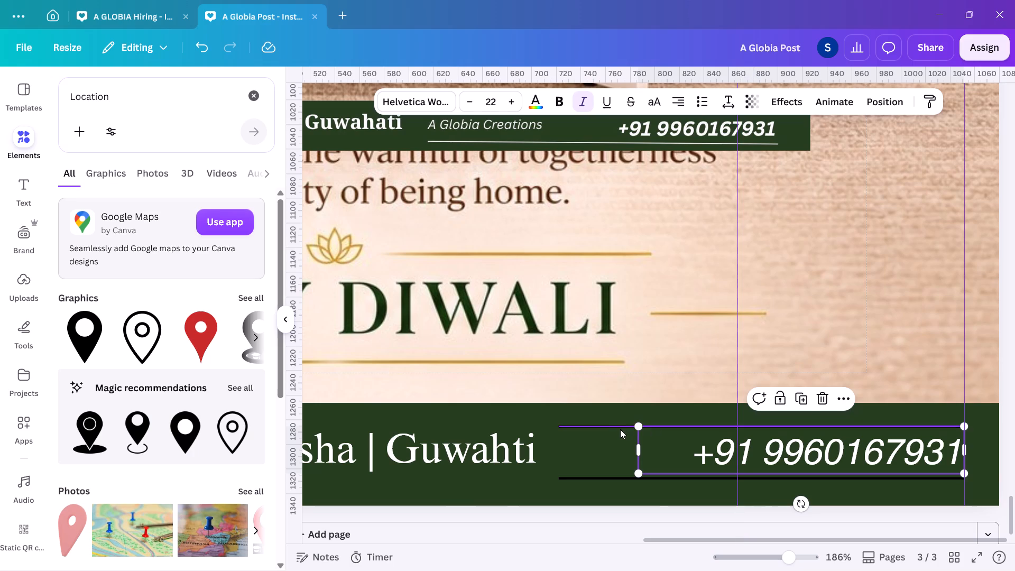
drag(620, 429, 622, 420)
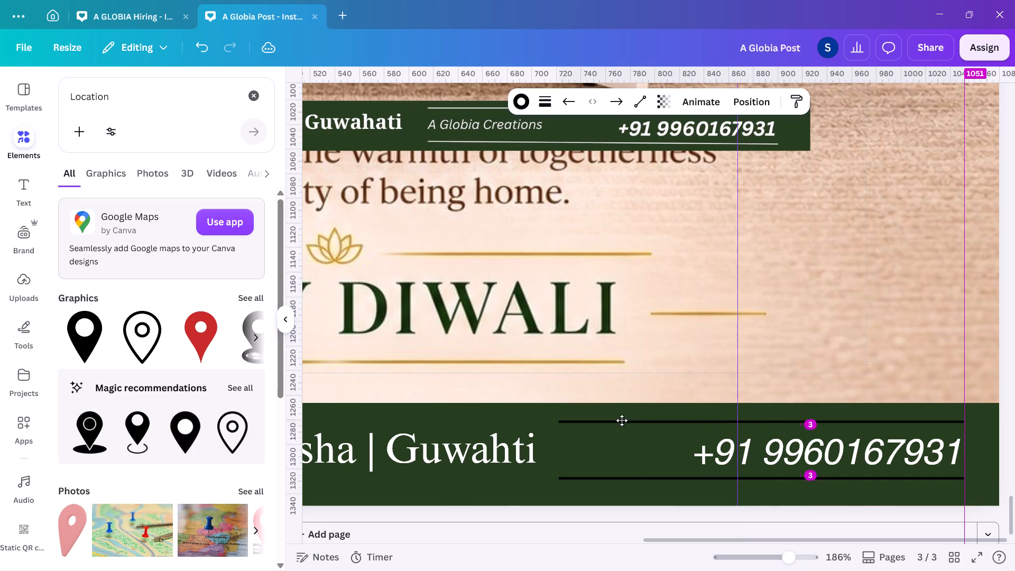
drag(622, 420, 622, 418)
drag(603, 477, 604, 487)
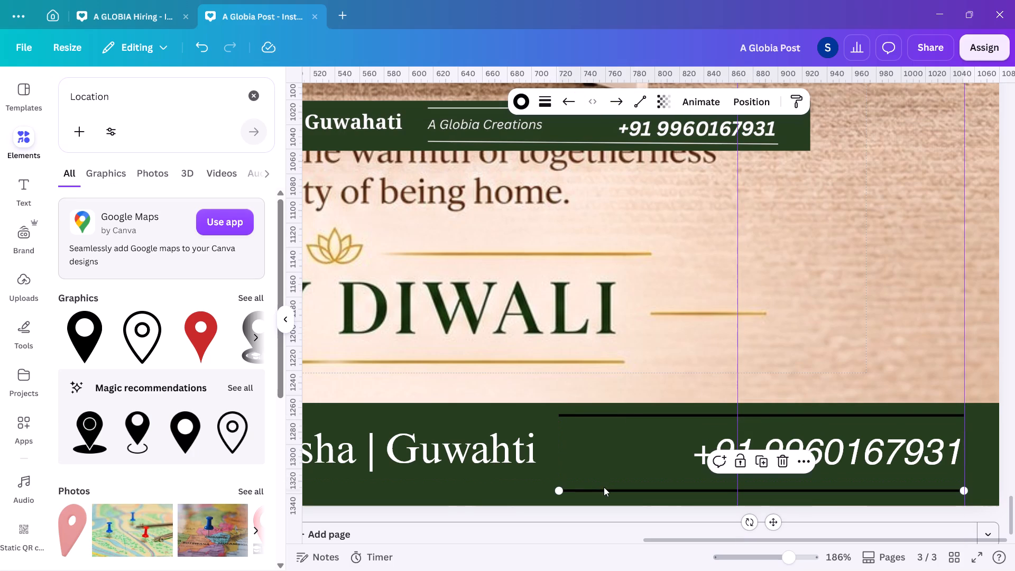
Move the phone number down, just above the lower line, keeping its right edge aligned with the lines.
drag(891, 444, 891, 455)
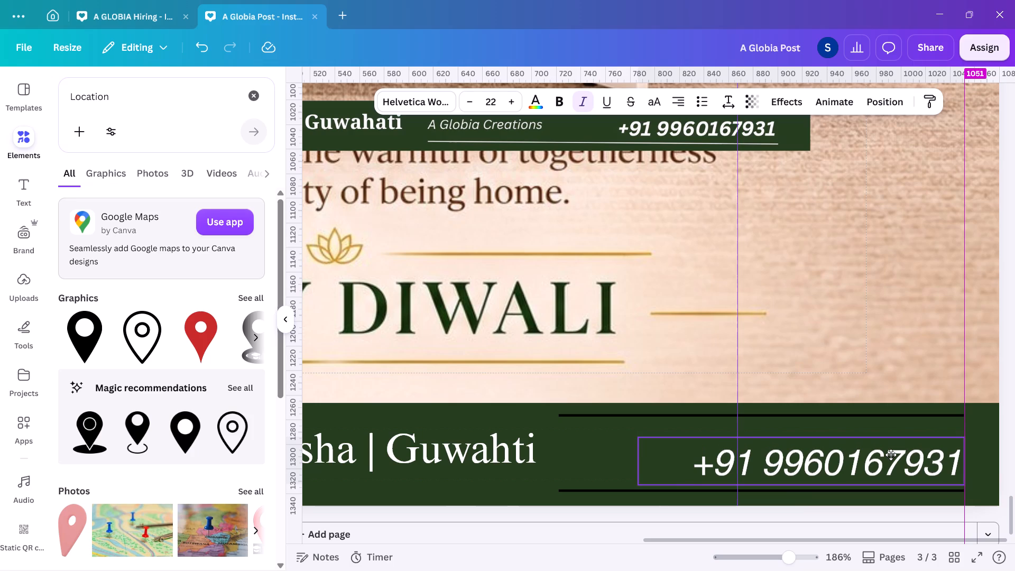
drag(891, 455, 891, 456)
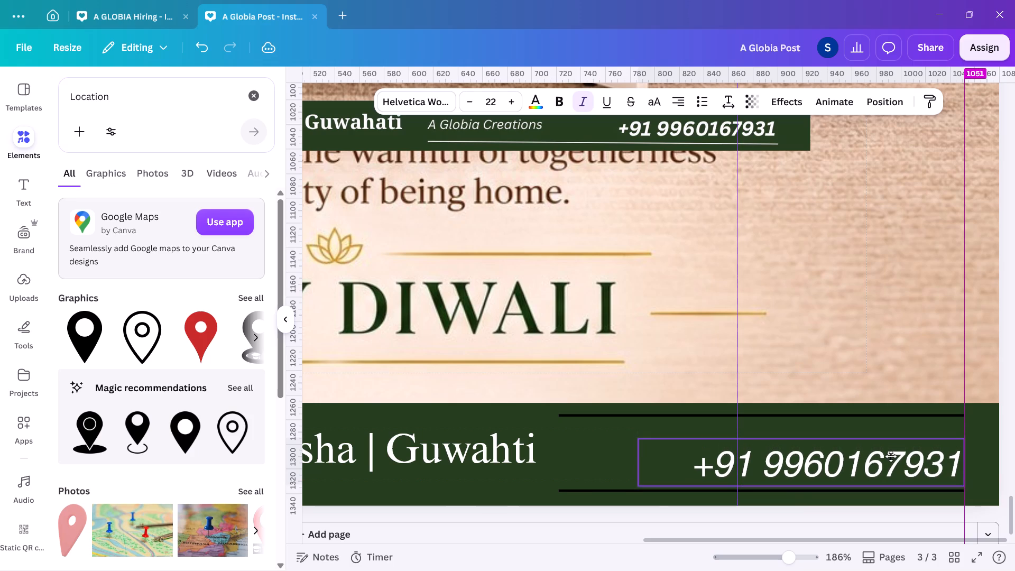
drag(891, 456, 891, 457)
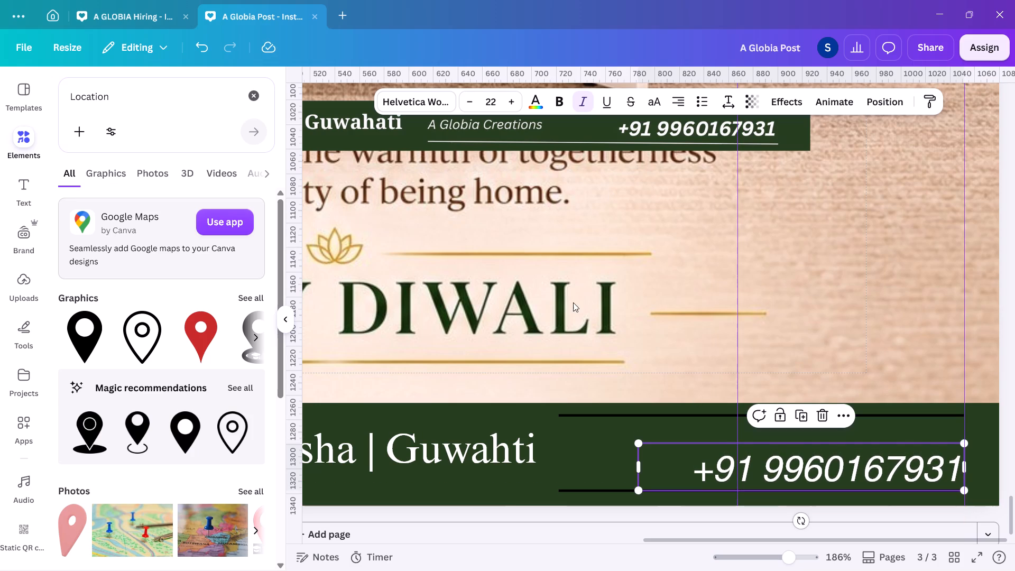
Duplicate the phone number text and place the copy above the original in the green band.
key(ctrl+c)
key(ctrl+v)
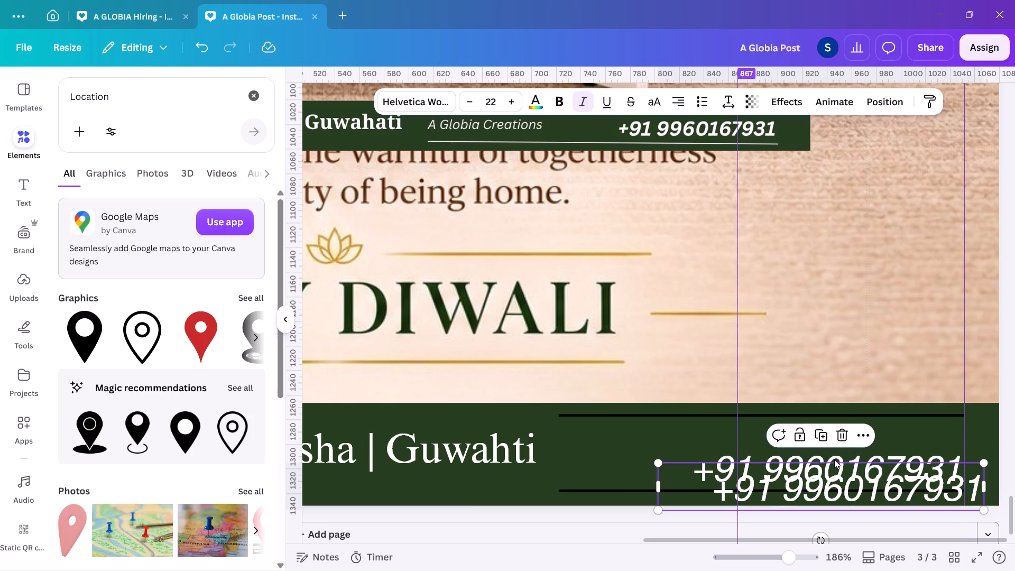
drag(847, 486, 836, 438)
Replace the copied phone number's text with "Reach Out To Us".
double_click(836, 438)
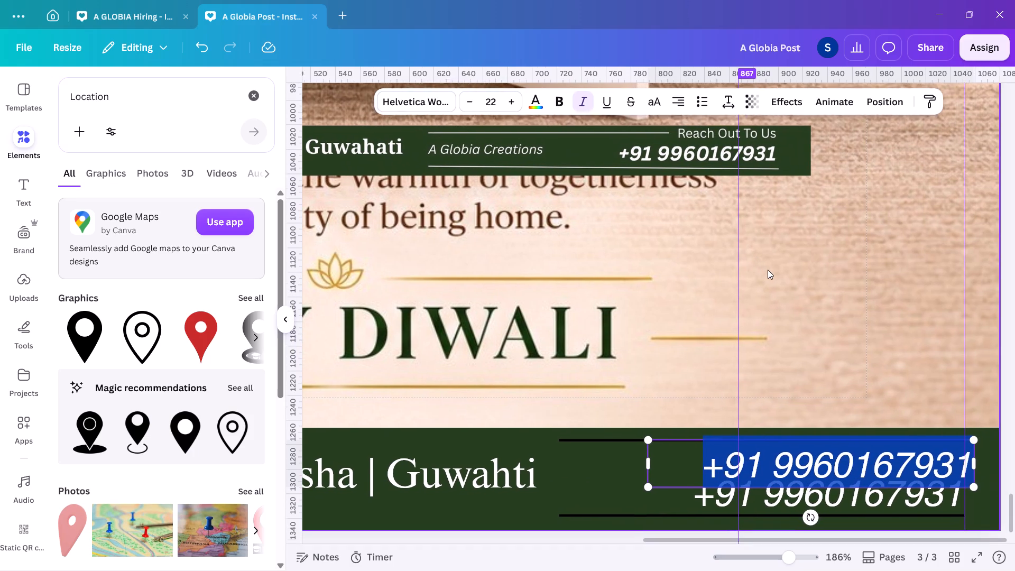
scroll(768, 270, up, 1)
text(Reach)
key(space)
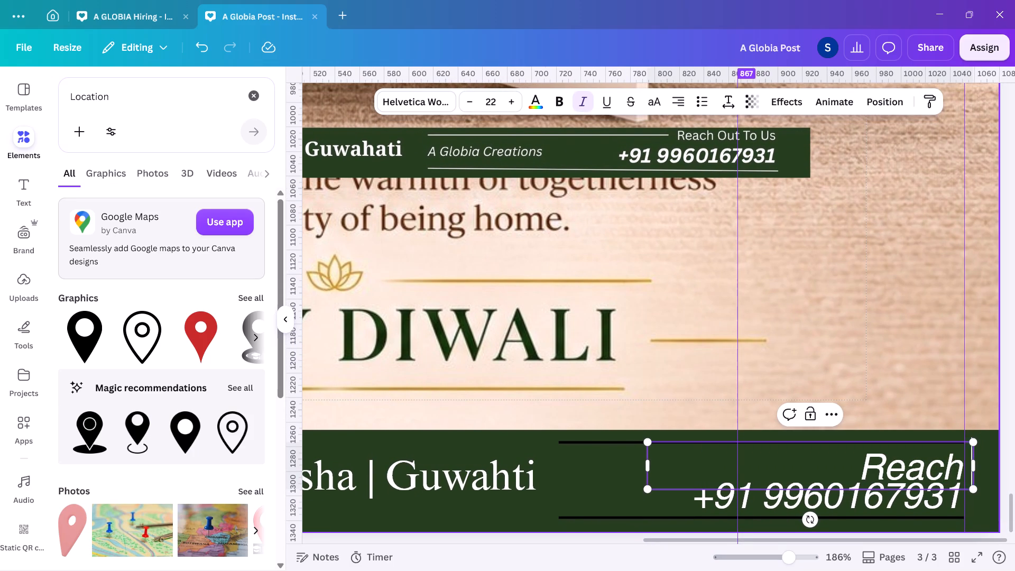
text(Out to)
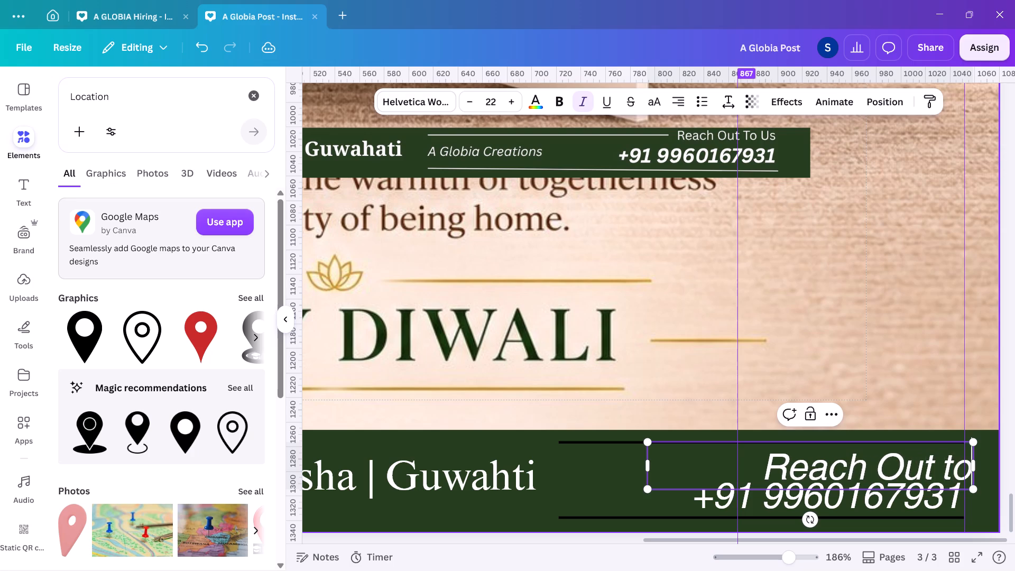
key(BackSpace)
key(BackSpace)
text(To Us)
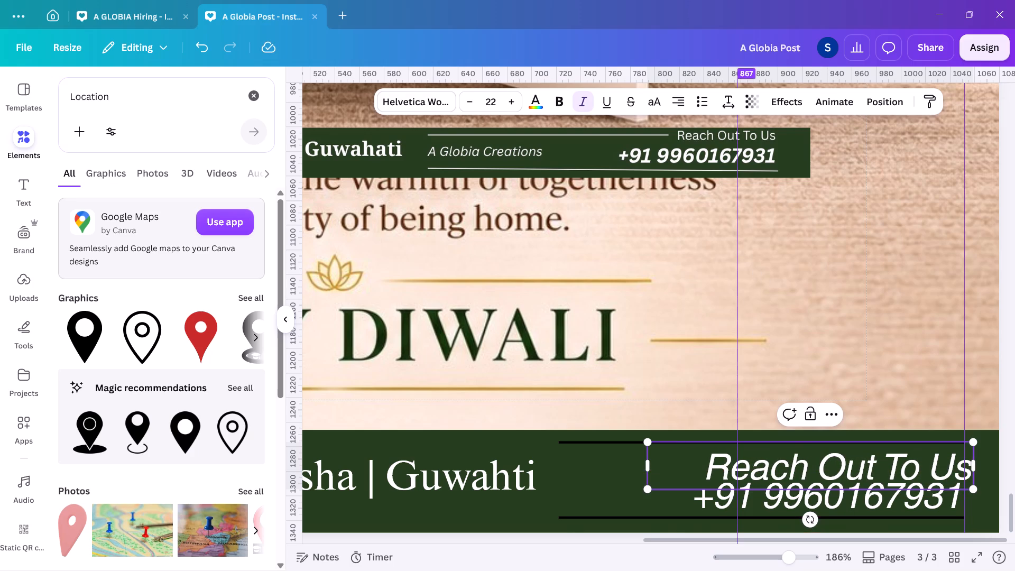
Reduce the "Reach Out To Us" text to font size 15.
triple_click(468, 102)
triple_click(468, 102)
click(468, 102)
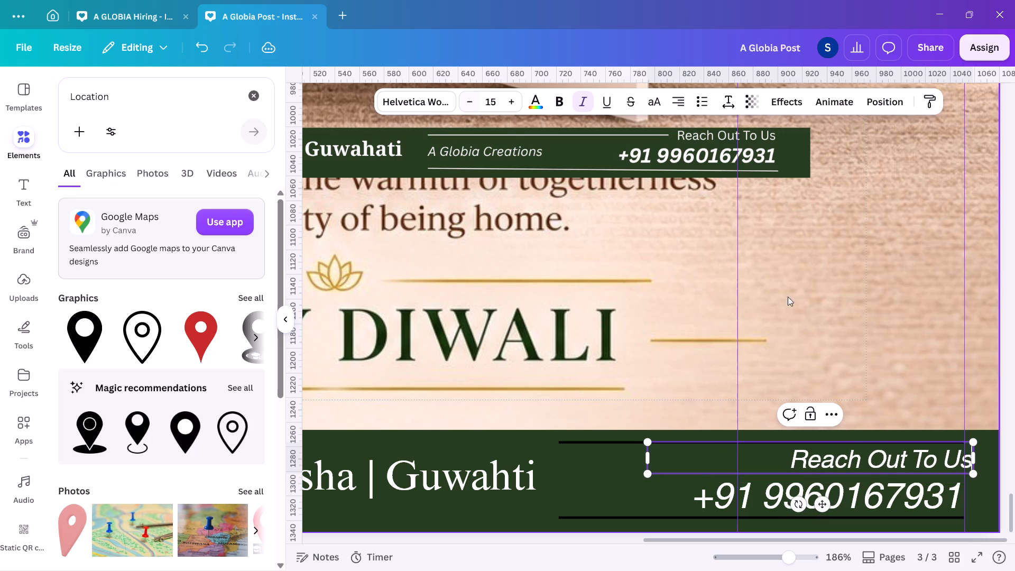
Move "Reach Out To Us" up onto the upper line, aligning its right edge with the phone number.
drag(819, 503, 804, 493)
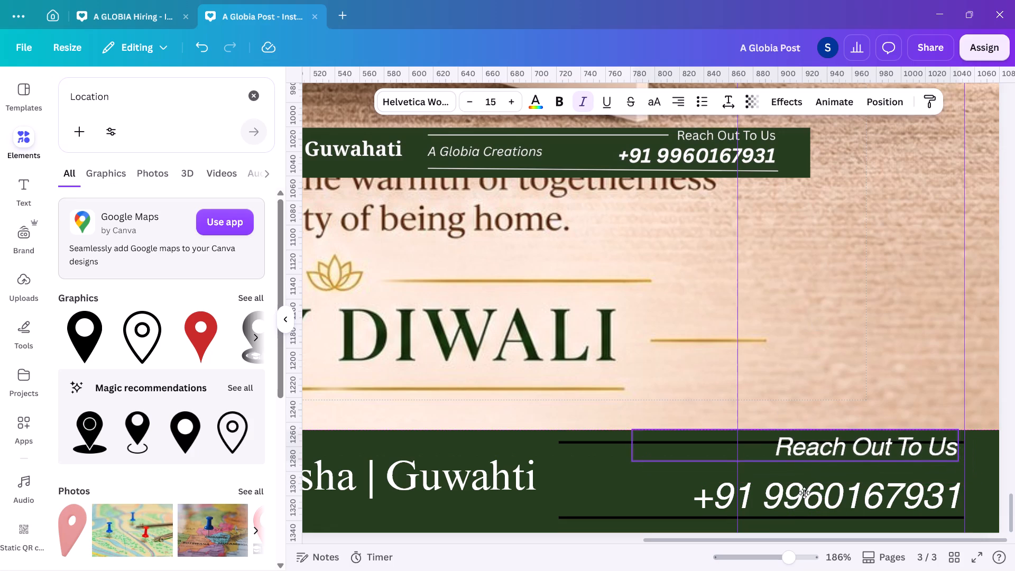
drag(804, 493, 809, 494)
Move the upper black line slightly down and left so it runs level with the "Reach Out To Us" text.
drag(614, 443, 608, 448)
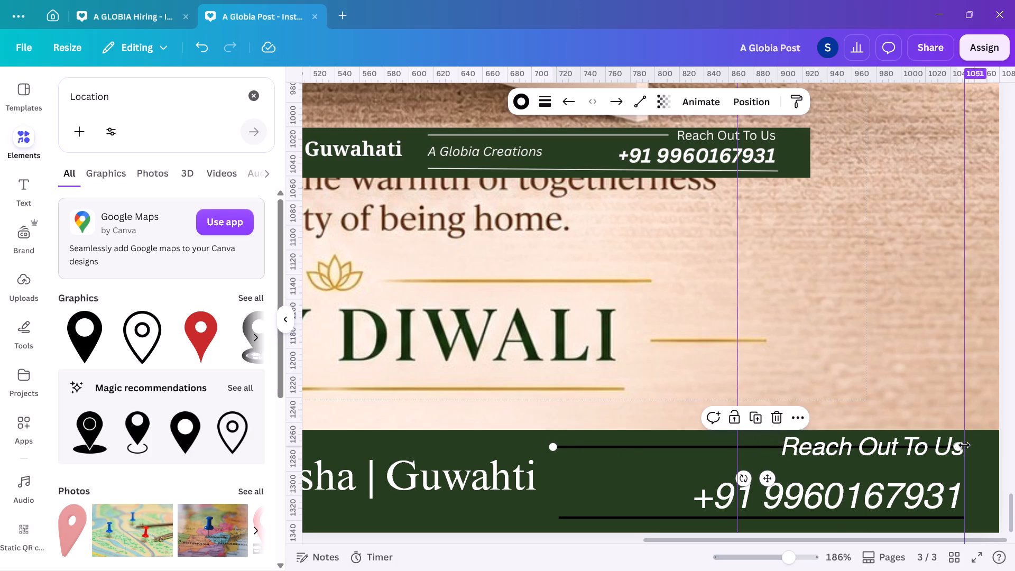
Shorten the upper line to about 180 px so it ends just before the "Reach Out To Us" text.
drag(959, 448, 779, 447)
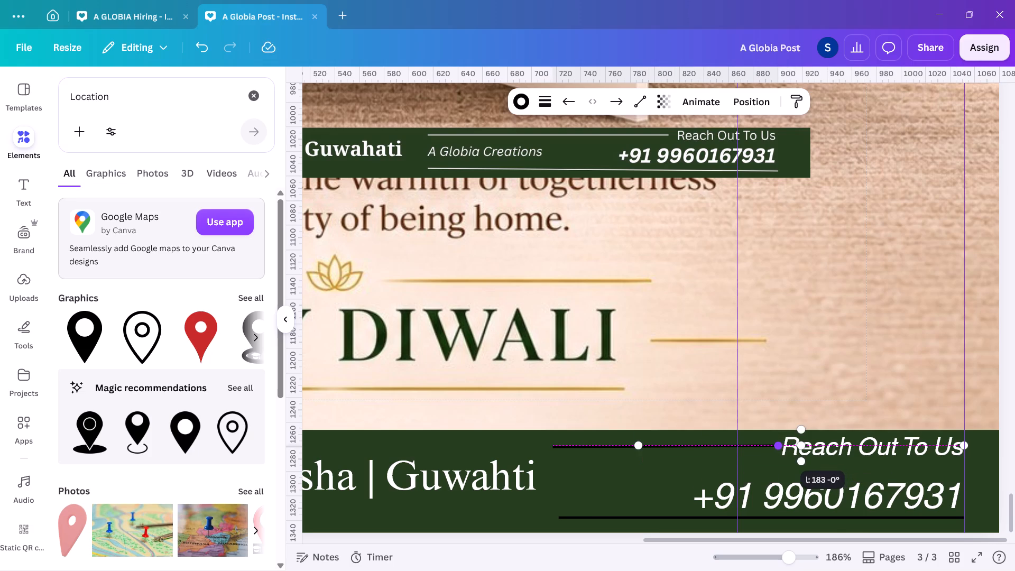
drag(779, 447, 772, 447)
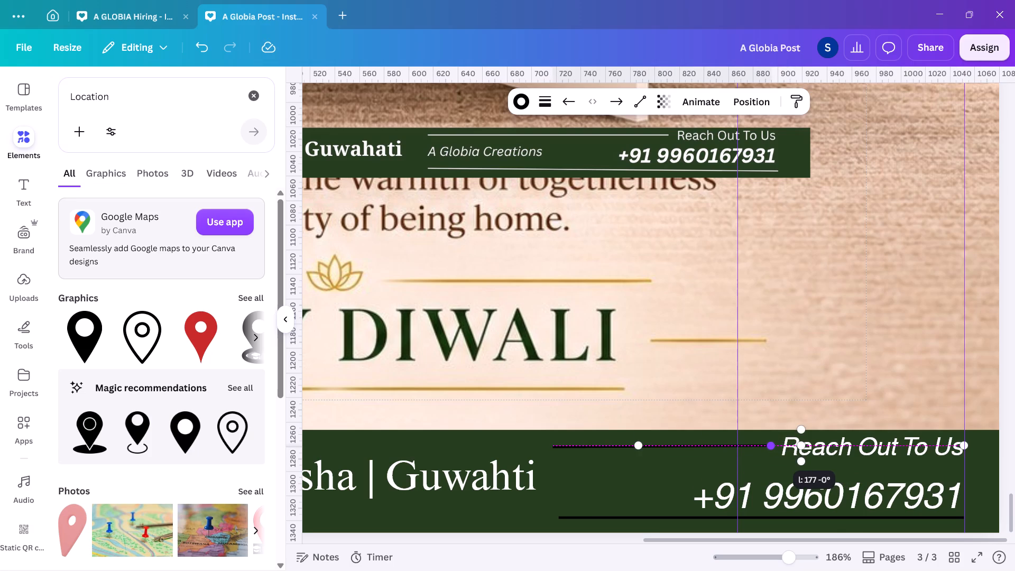
drag(772, 447, 777, 447)
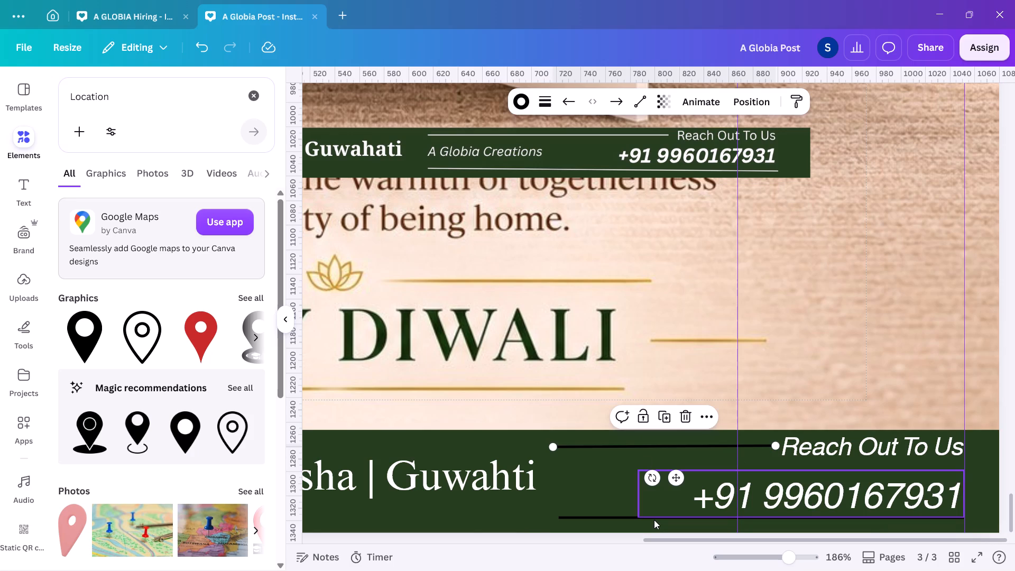
Recolour the upper line beside "Reach Out To Us" to white.
click(523, 102)
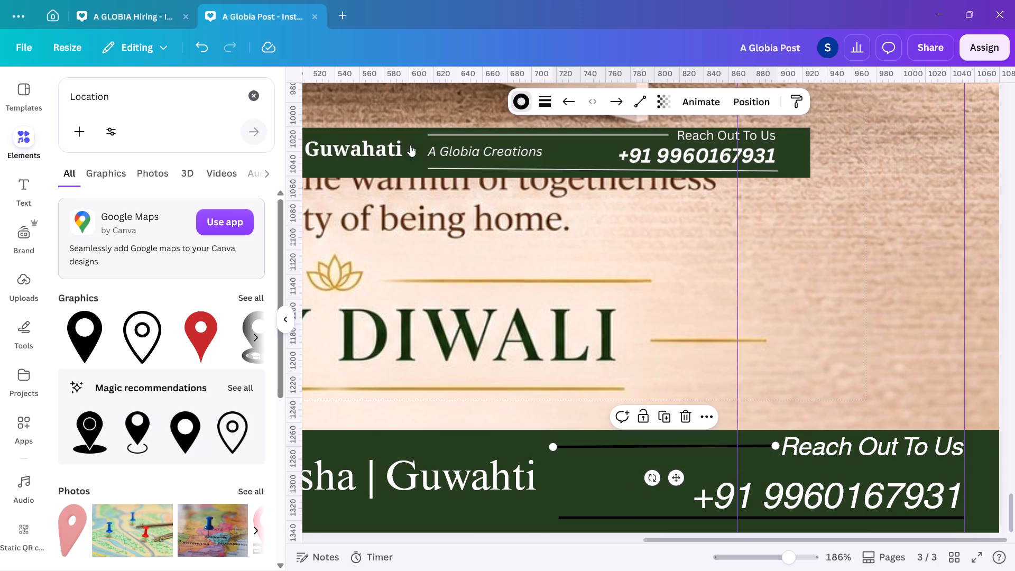
click(108, 226)
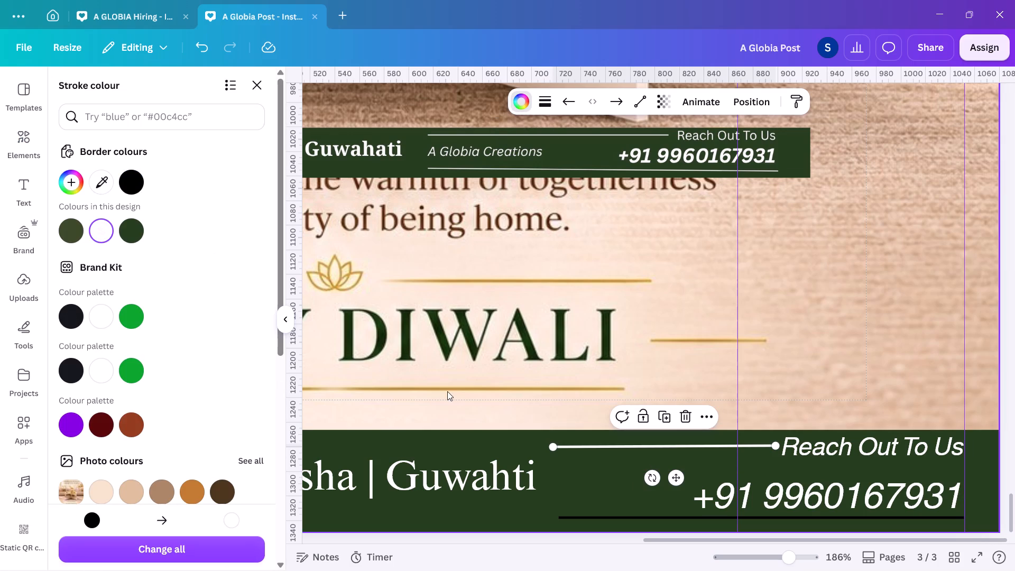
Group the upper white line with the "Reach Out To Us" text and move the group slightly down.
shift+click(822, 438)
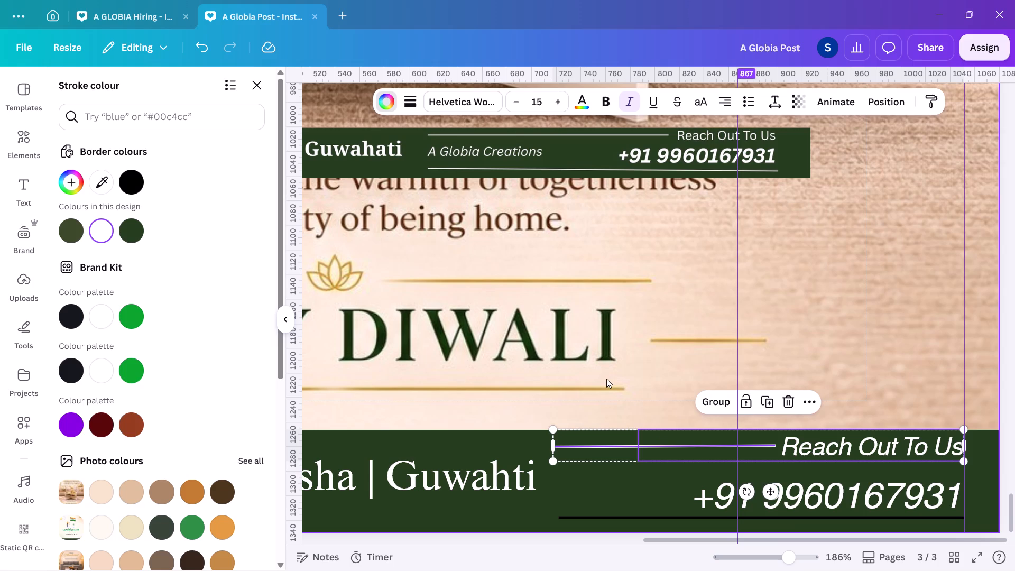
click(718, 403)
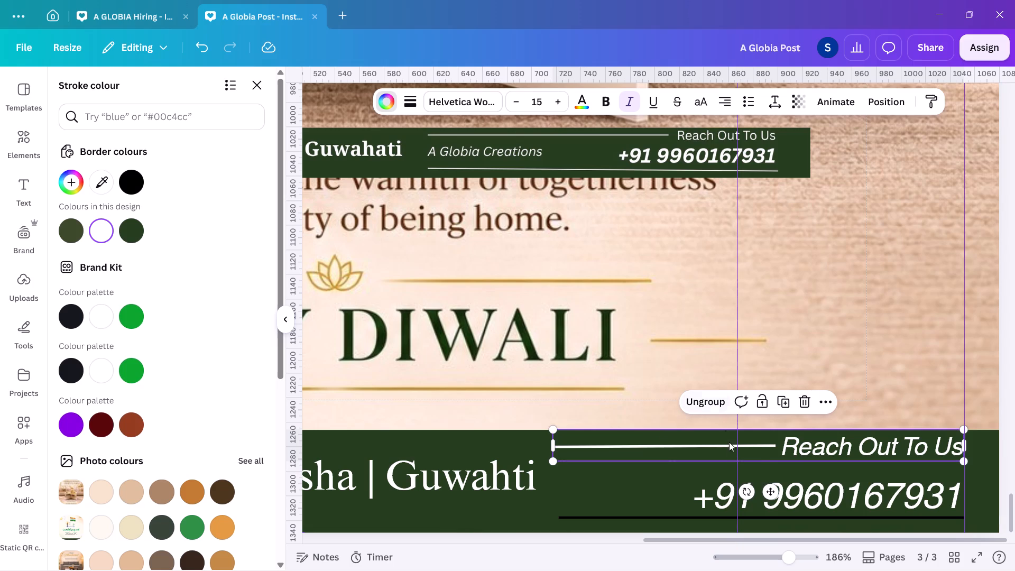
drag(758, 450, 758, 456)
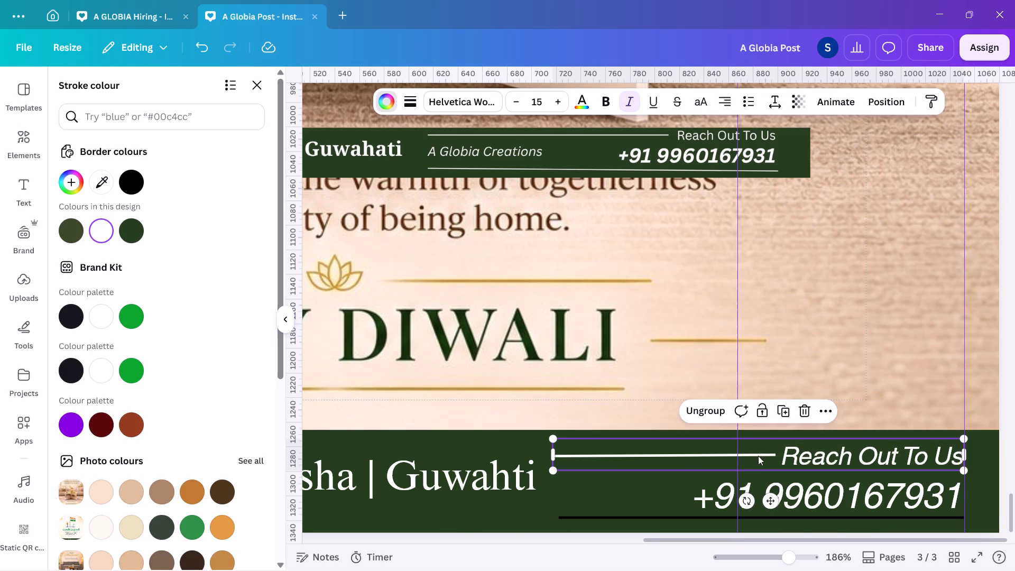
Move the phone number up so it sits directly beneath the "Reach Out To Us" text.
drag(814, 502, 816, 485)
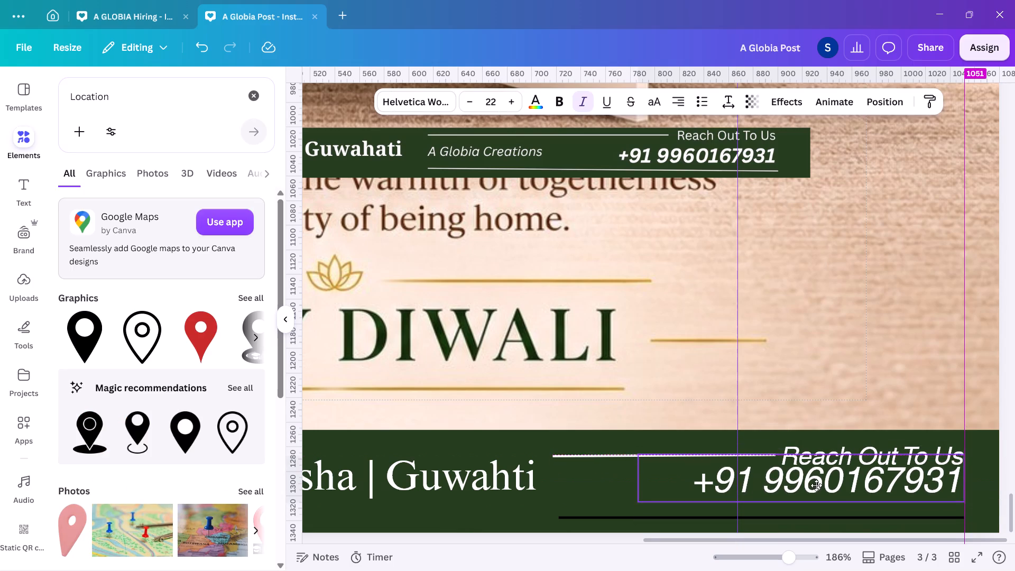
drag(816, 485, 816, 490)
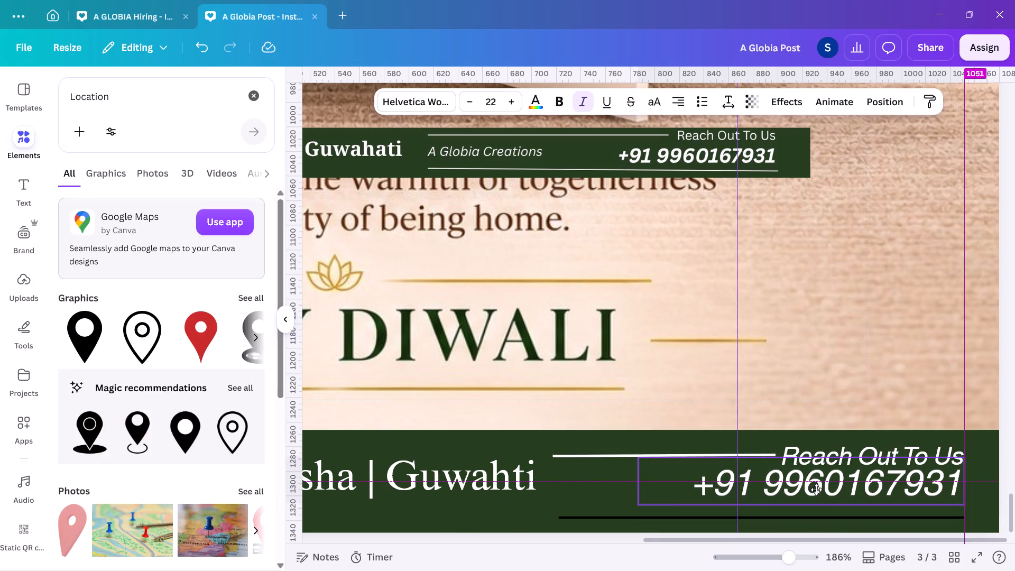
drag(816, 490, 817, 490)
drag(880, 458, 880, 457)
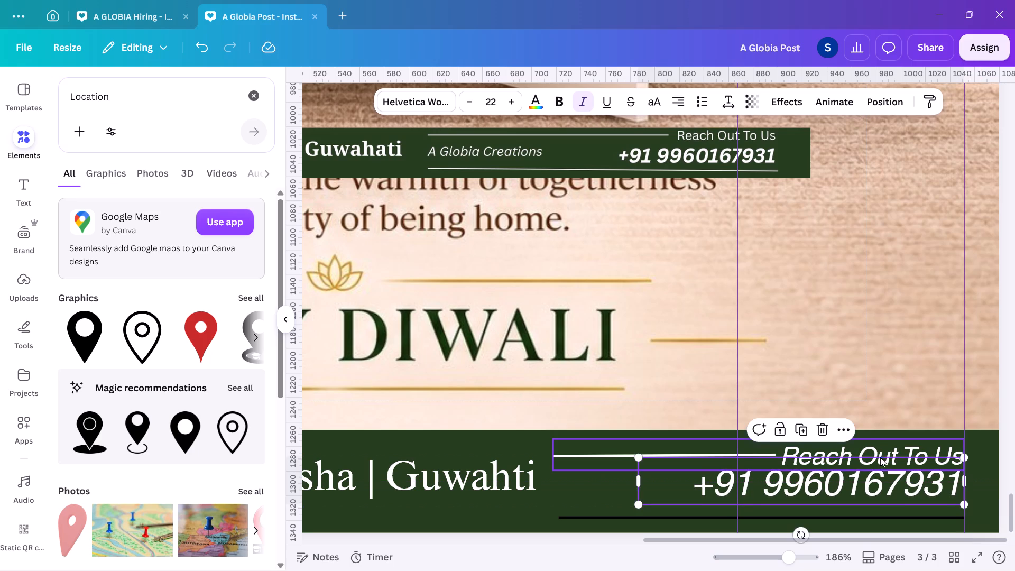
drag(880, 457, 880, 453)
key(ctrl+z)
Nudge the grouped white line and "Reach Out To Us" text slightly up, away from the phone number.
click(880, 453)
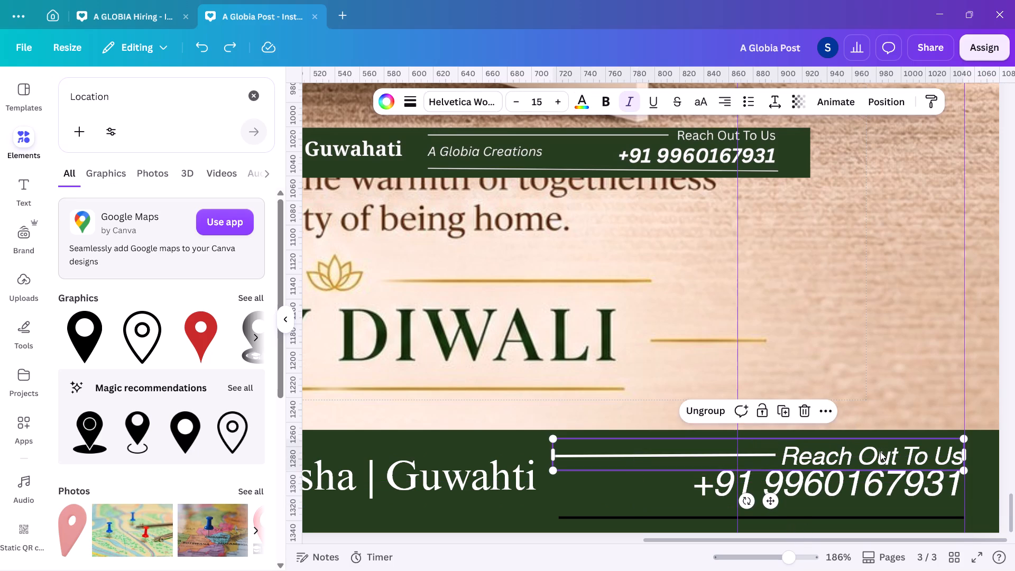
click(880, 451)
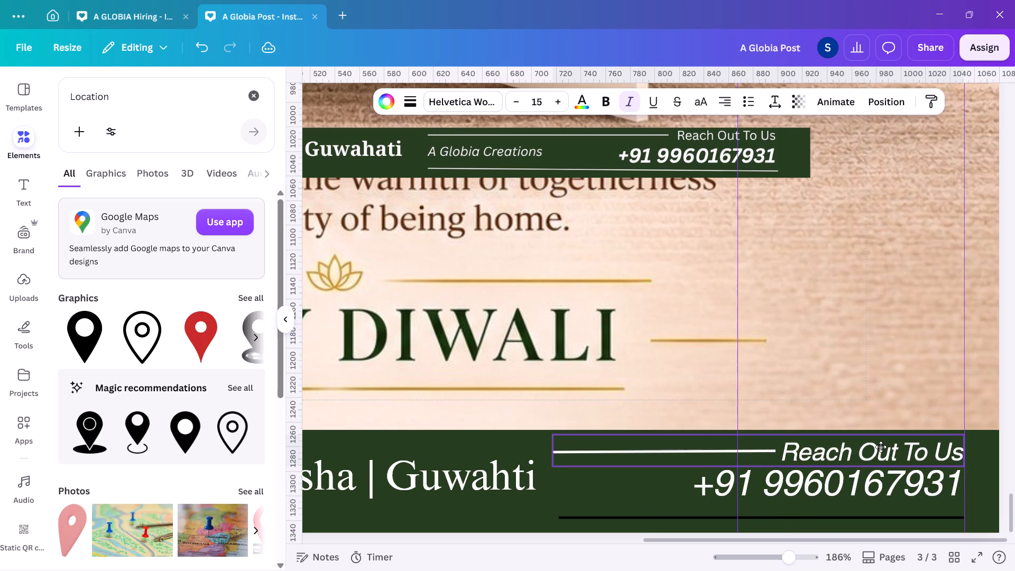
Move the lower black line up to sit just beneath the phone number.
drag(880, 512, 880, 511)
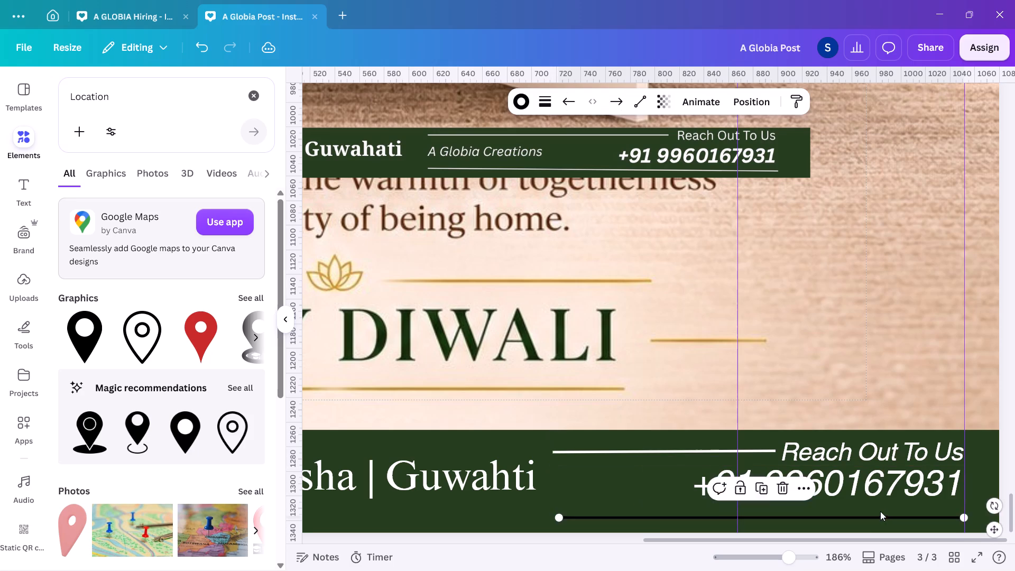
drag(880, 511, 879, 495)
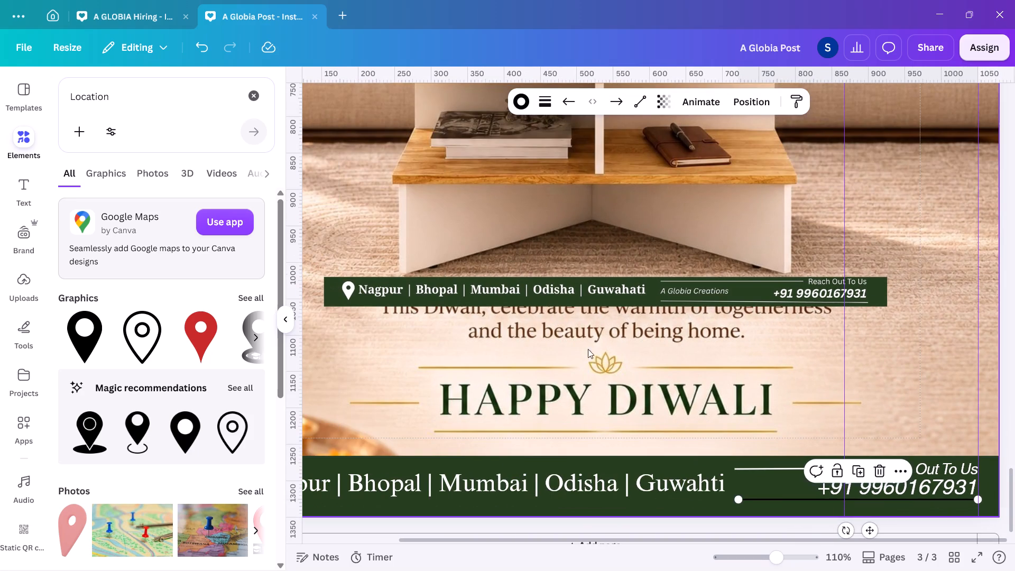
Change the stroke colour of the lower black line beneath the phone number to white.
click(515, 104)
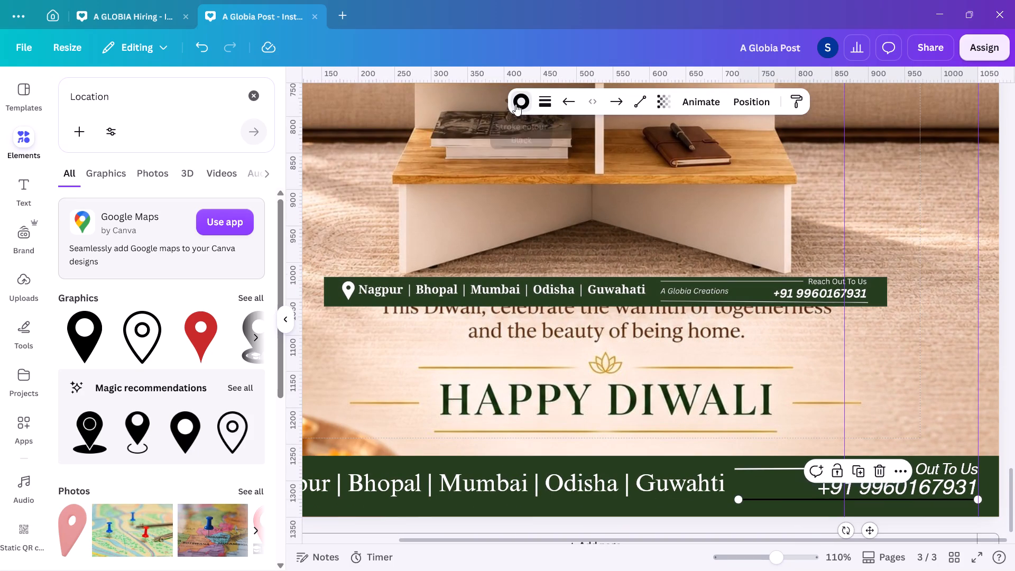
click(137, 190)
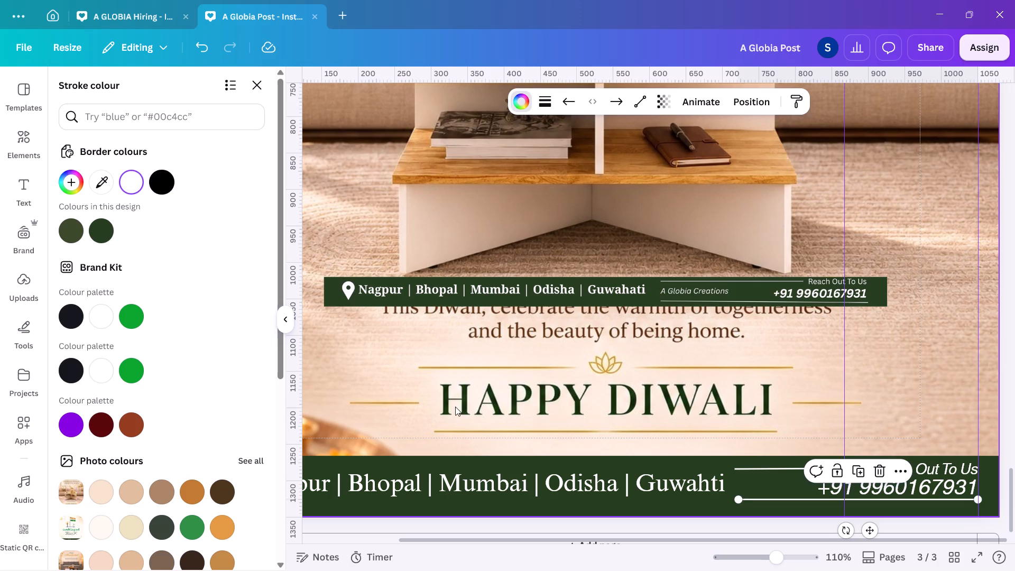
double_click(968, 439)
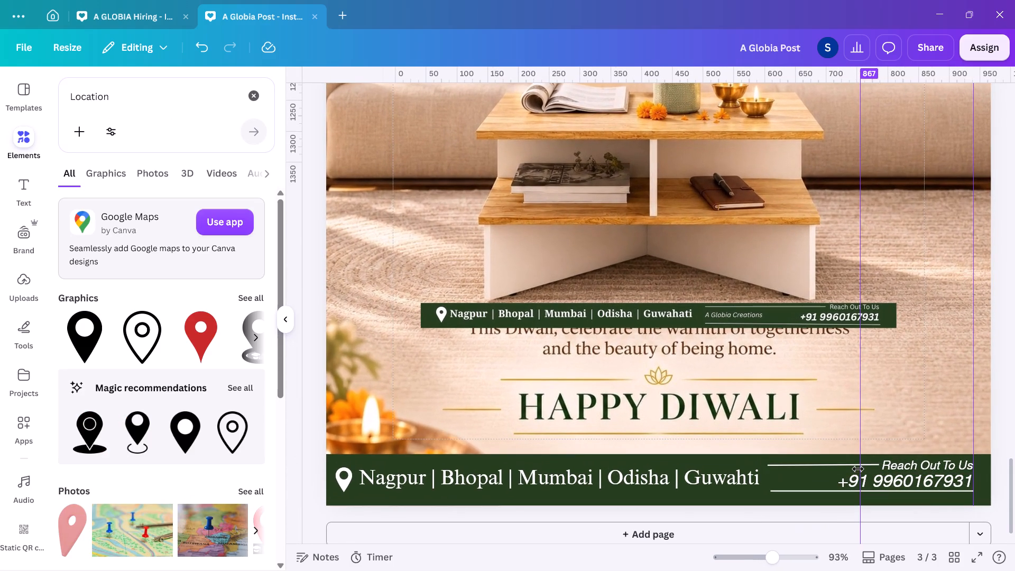
Extend the lower white line's left end so it lines up with the start of the upper white line.
click(773, 465)
click(781, 489)
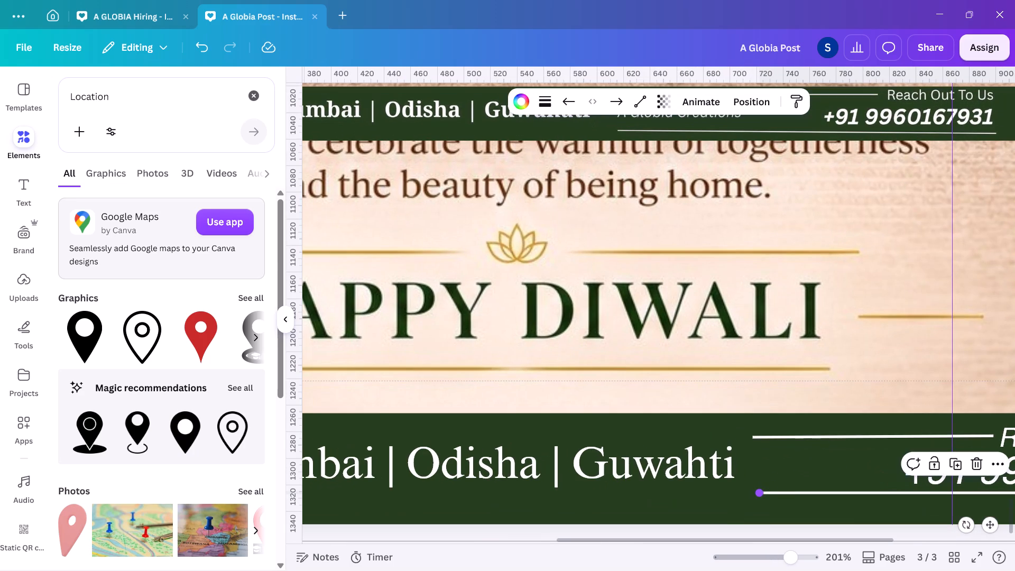
shift+drag(758, 492, 750, 490)
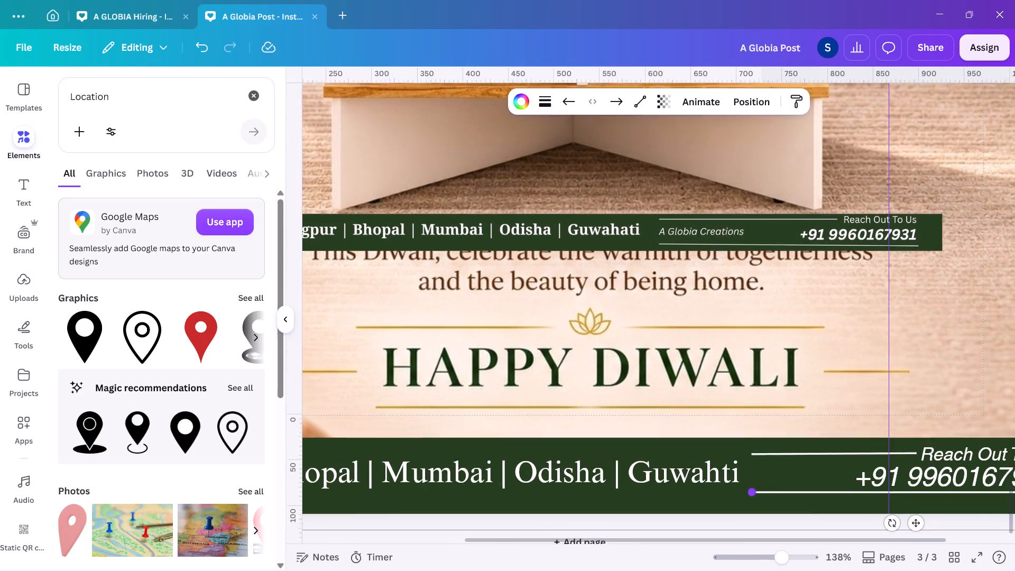
Duplicate the "Reach Out To Us" text and place the copy between the white lines, before the phone number.
click(981, 456)
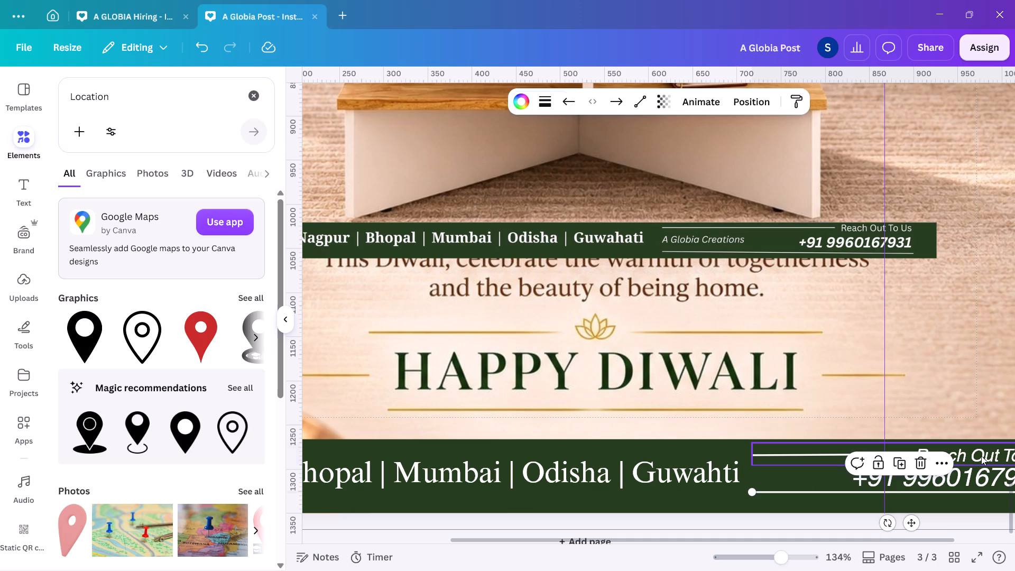
click(971, 453)
key(ctrl+c)
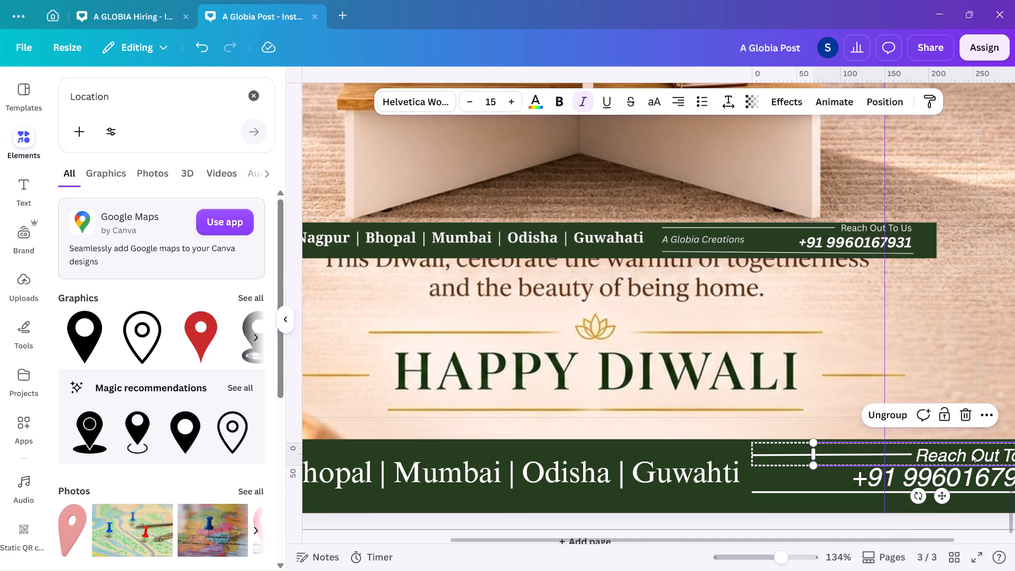
key(ctrl+v)
drag(963, 471, 778, 482)
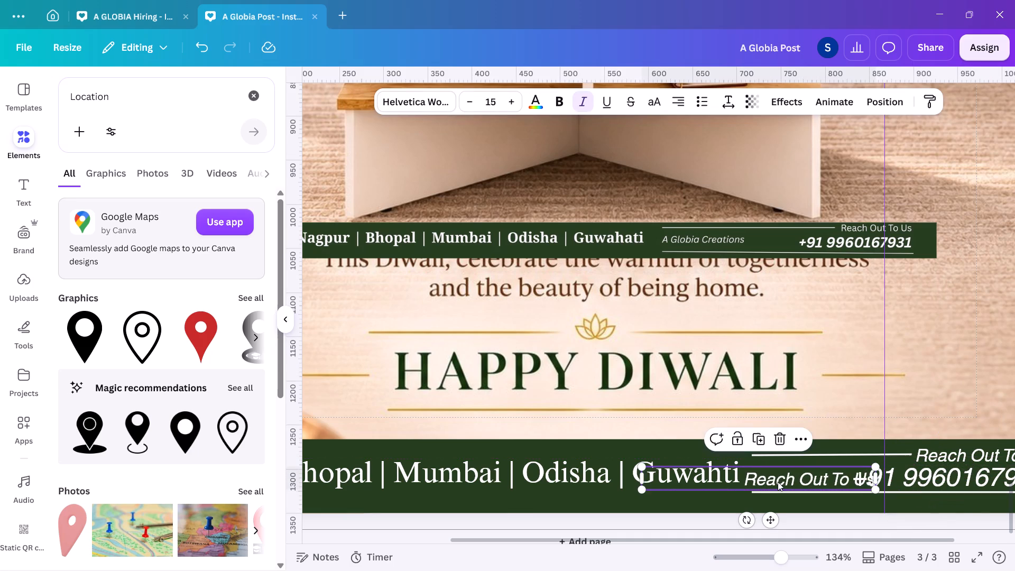
Replace the copied text's wording with "A Globia Creations".
double_click(778, 482)
text(A G)
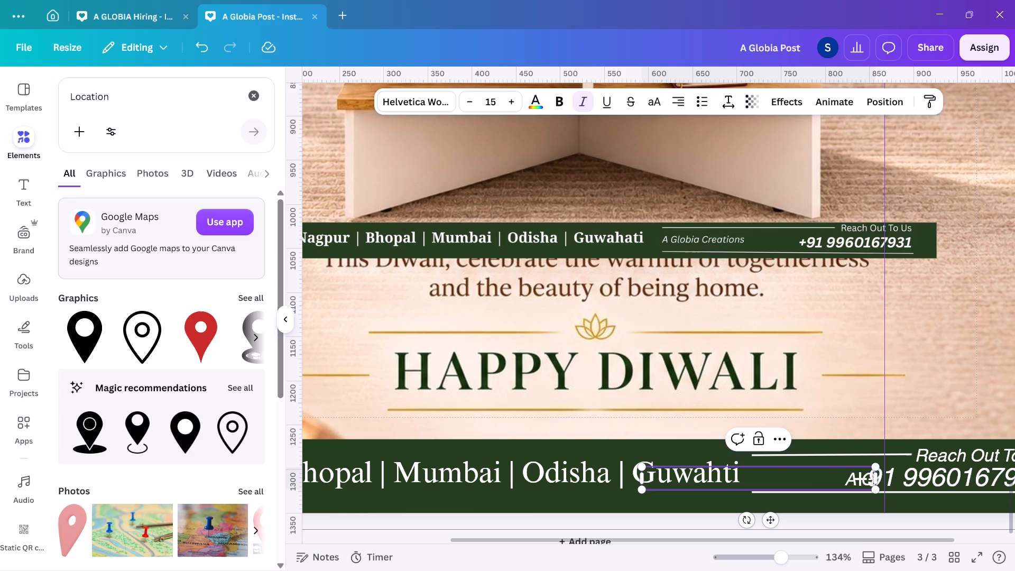
text(lobia cre)
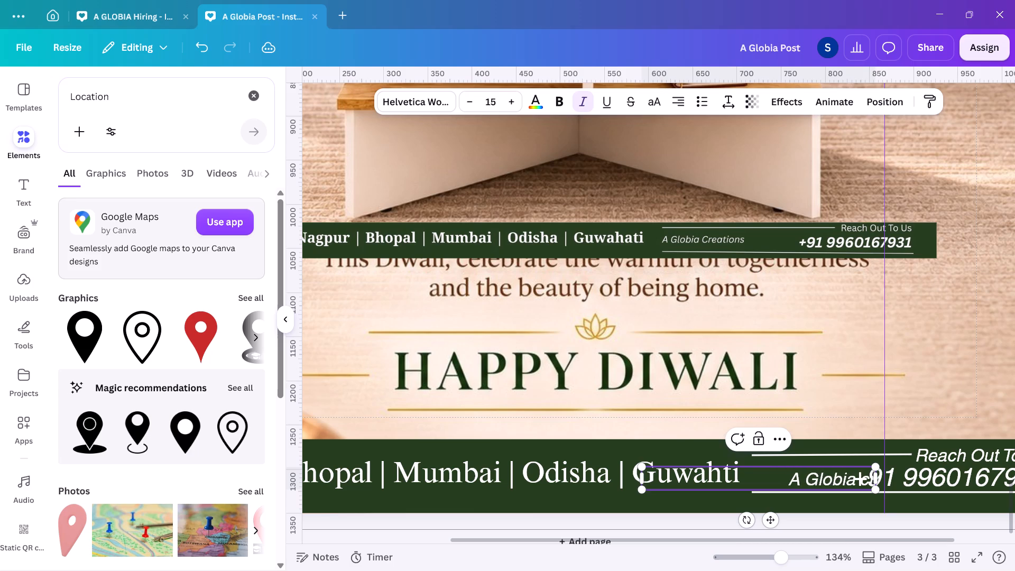
key(BackSpace)
key(BackSpace)
key(BackSpace)
text(Creations)
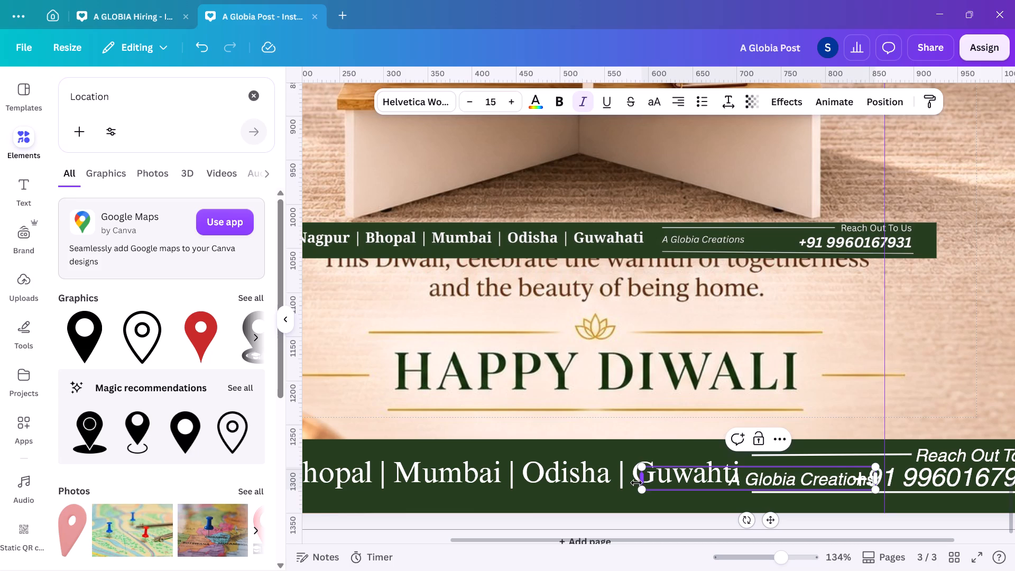
Shift the "A Globia Creations" text slightly right to start beneath the upper line, and narrow its text box.
drag(642, 483, 738, 468)
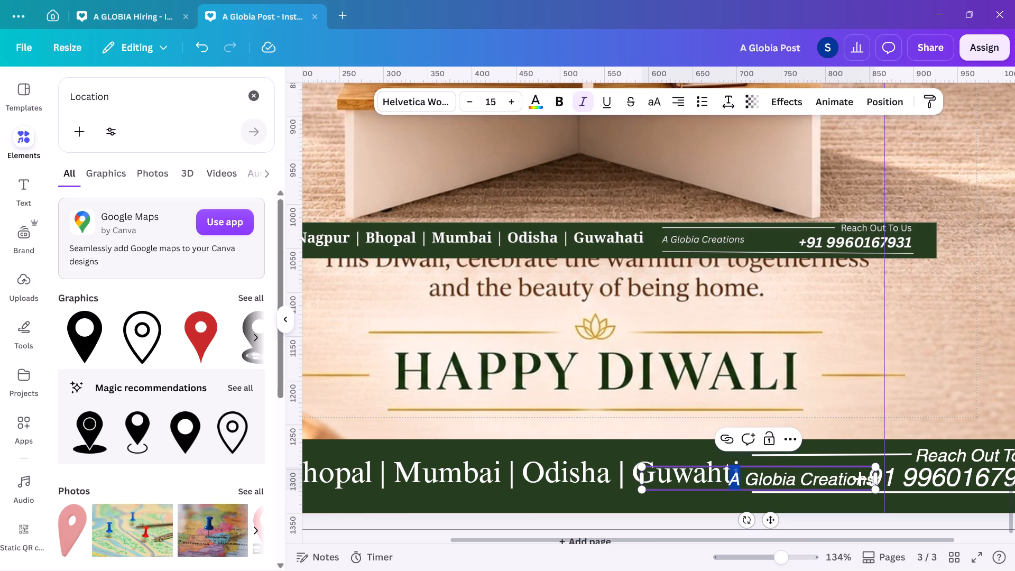
triple_click(642, 481)
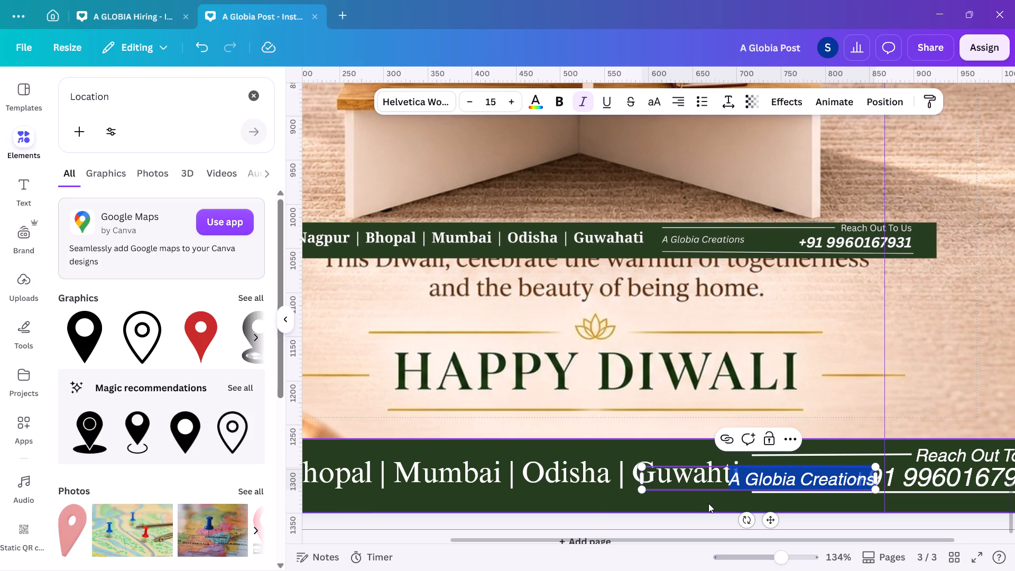
click(708, 503)
click(785, 475)
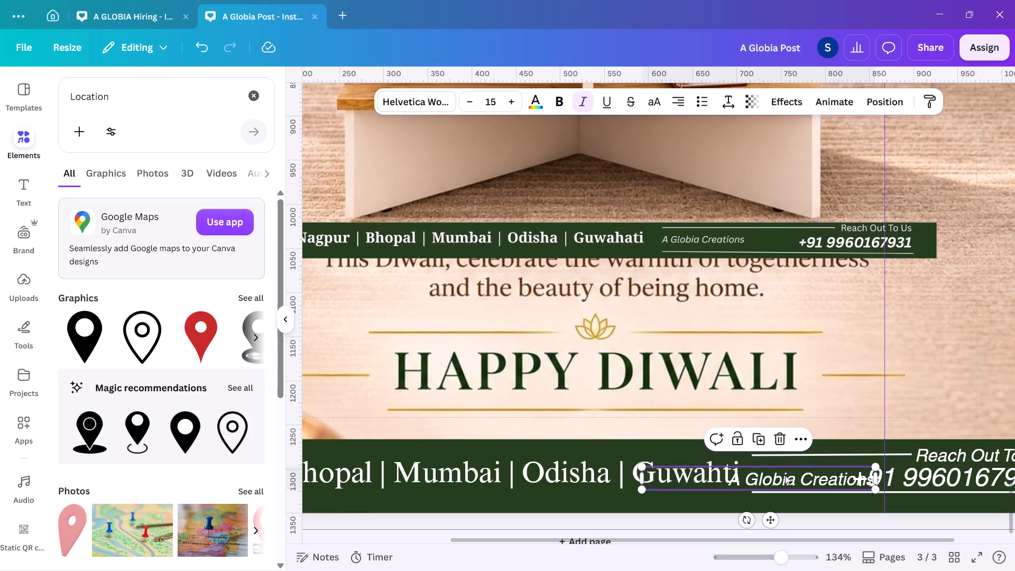
drag(643, 476, 676, 477)
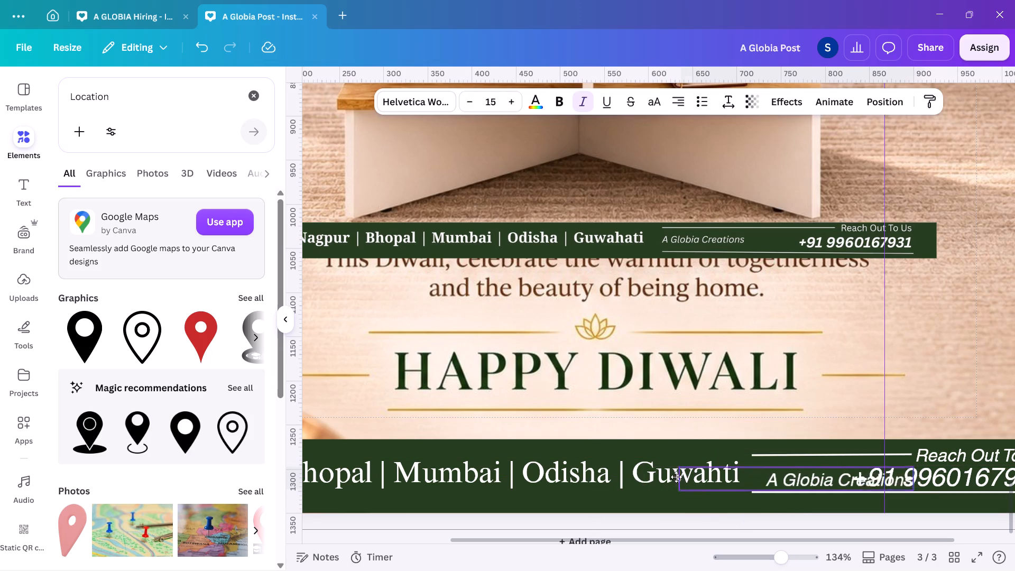
drag(676, 477, 667, 473)
click(667, 474)
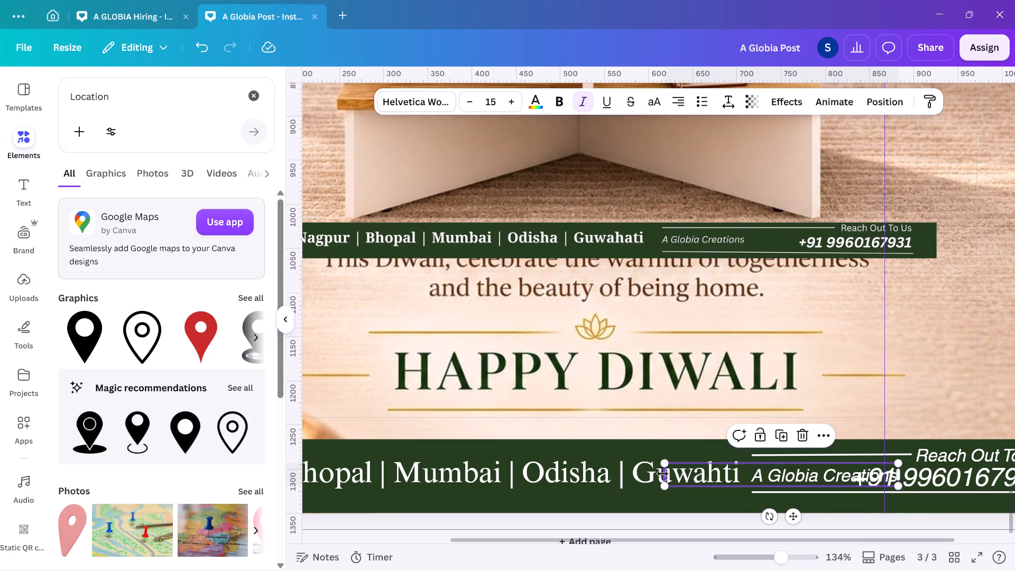
drag(662, 474, 735, 468)
Reduce the "A Globia Creations" text to size 9.9 and fit it between the city names and the phone number.
triple_click(475, 96)
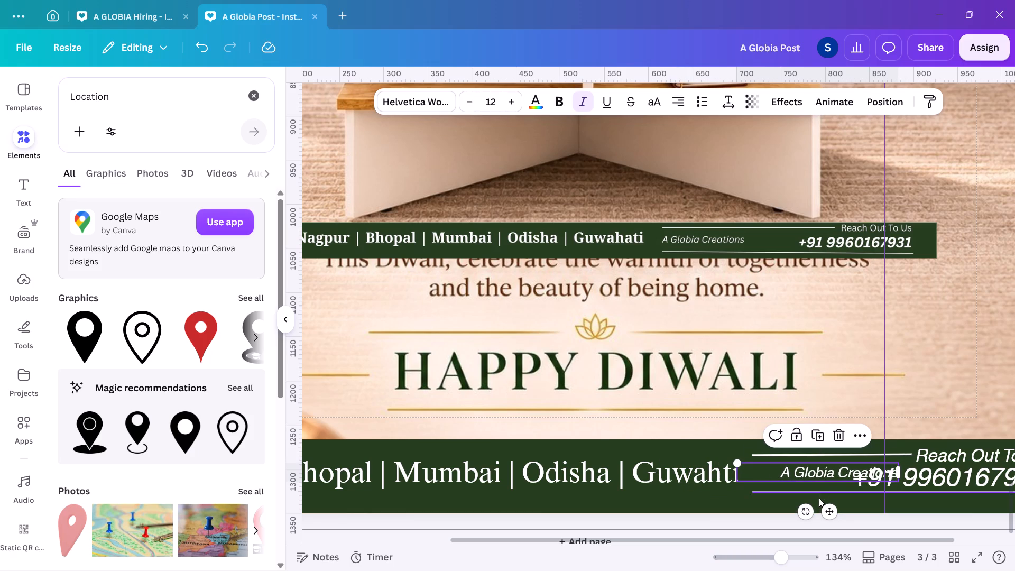
drag(827, 512, 782, 515)
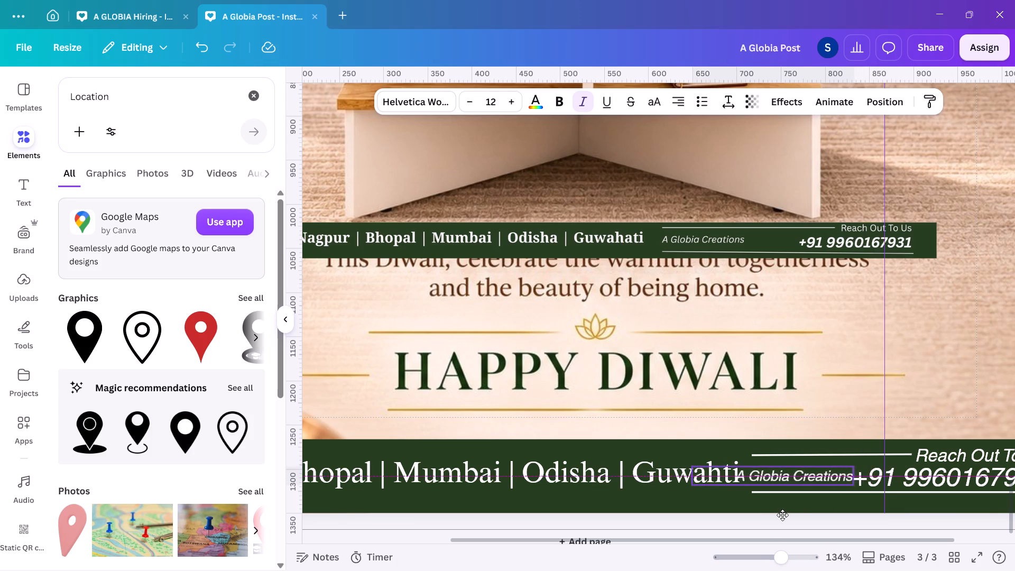
drag(782, 515, 776, 515)
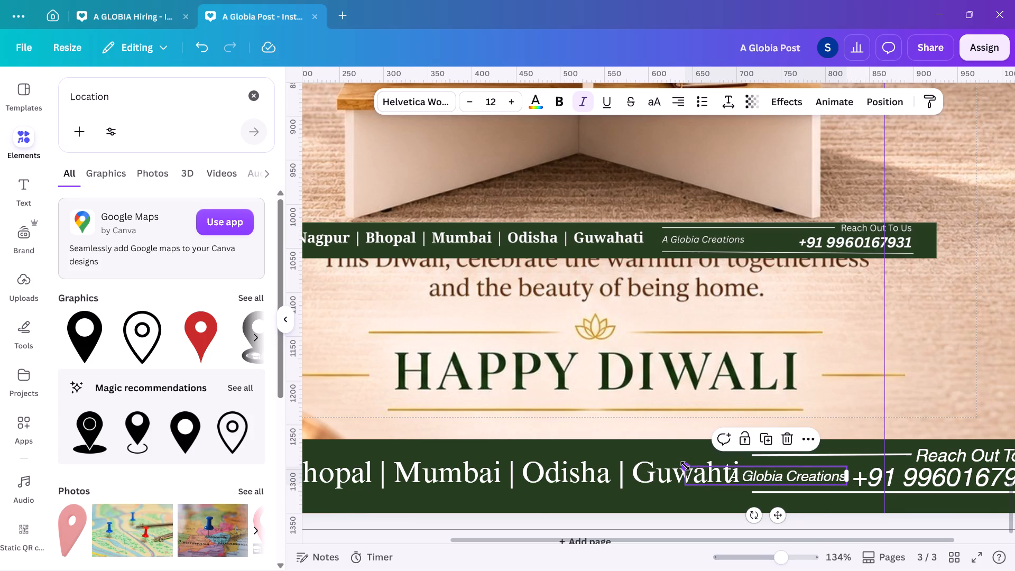
drag(685, 466, 713, 464)
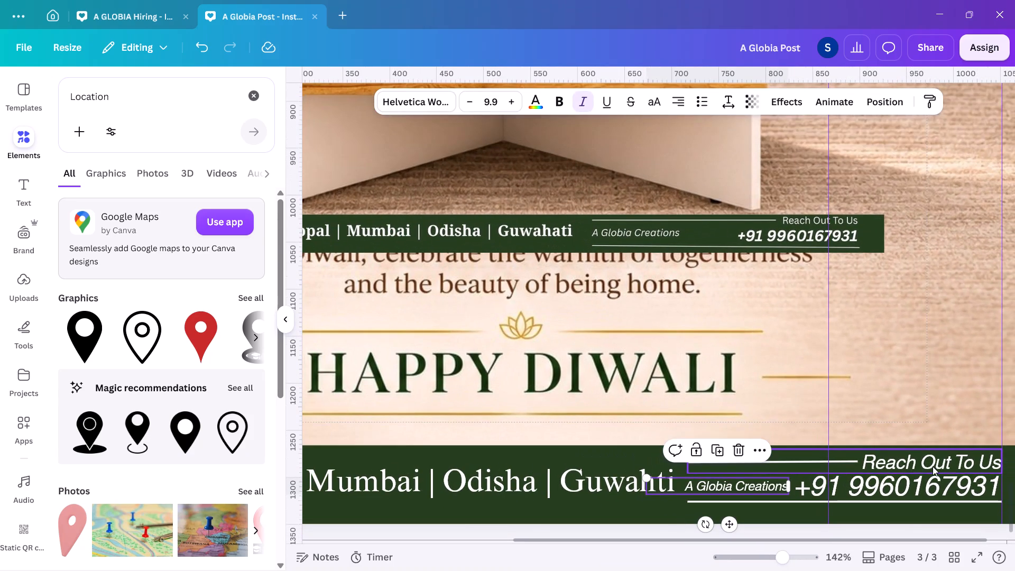
Nudge the lower white line slightly down, away from the phone number.
drag(908, 496, 909, 500)
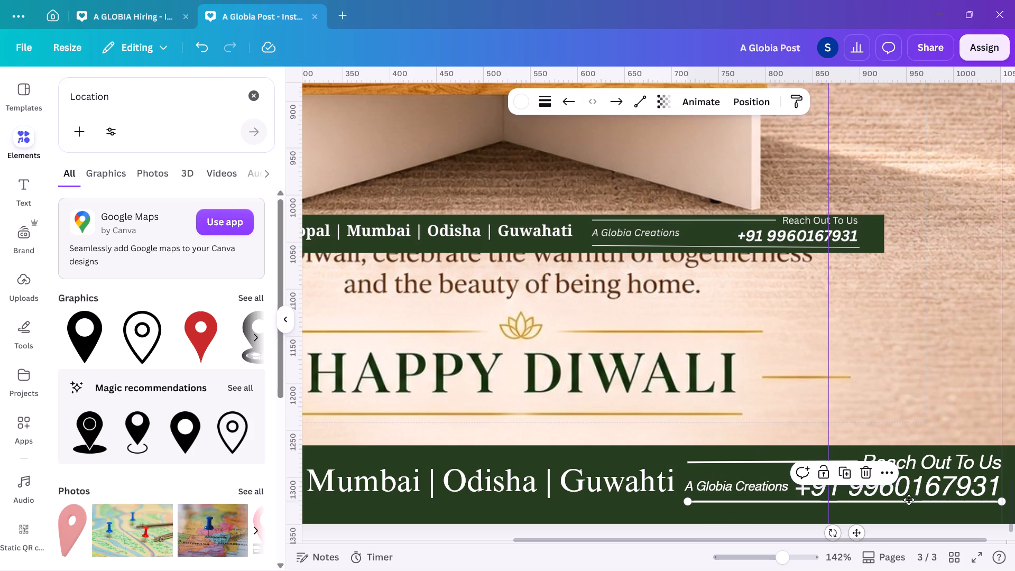
drag(909, 500, 909, 502)
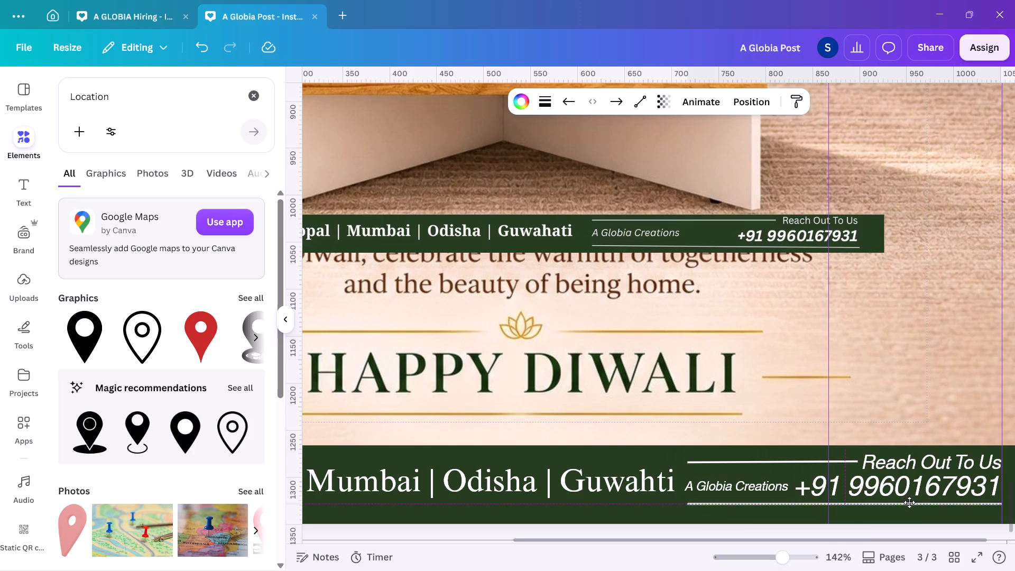
drag(909, 502, 910, 501)
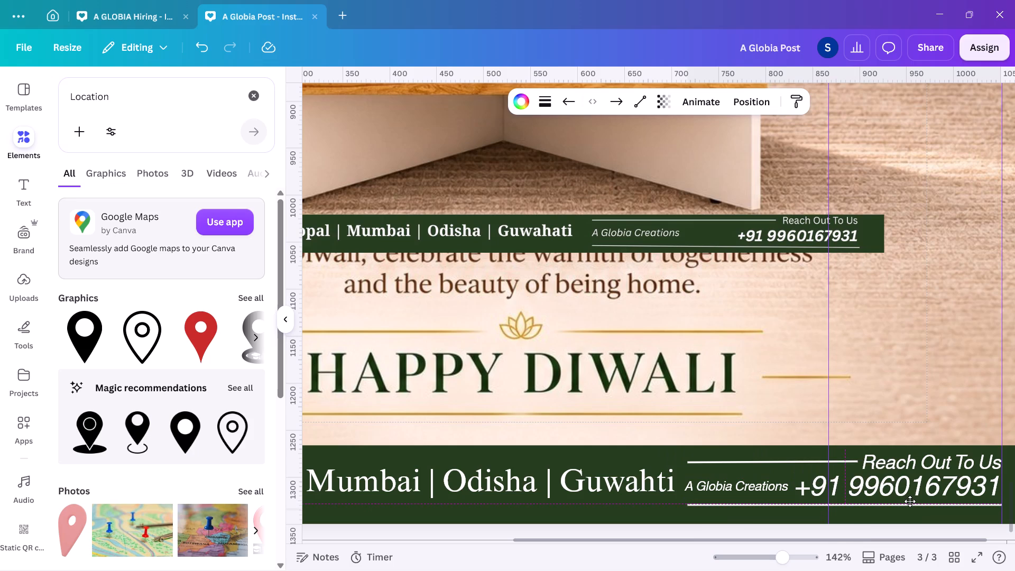
drag(910, 501, 910, 502)
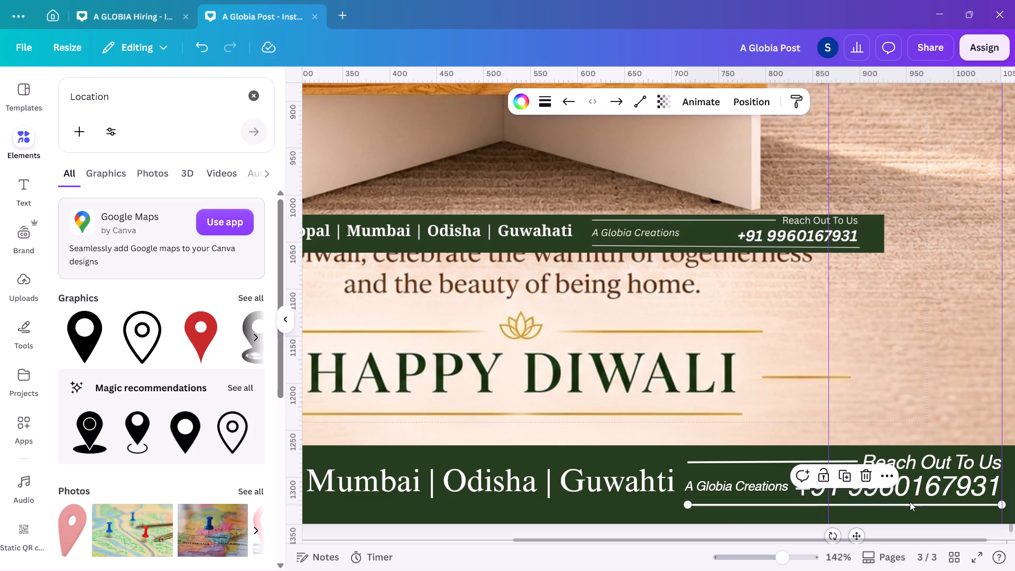
Ungroup the upper white line from the "Reach Out To Us" text.
click(966, 460)
click(966, 460)
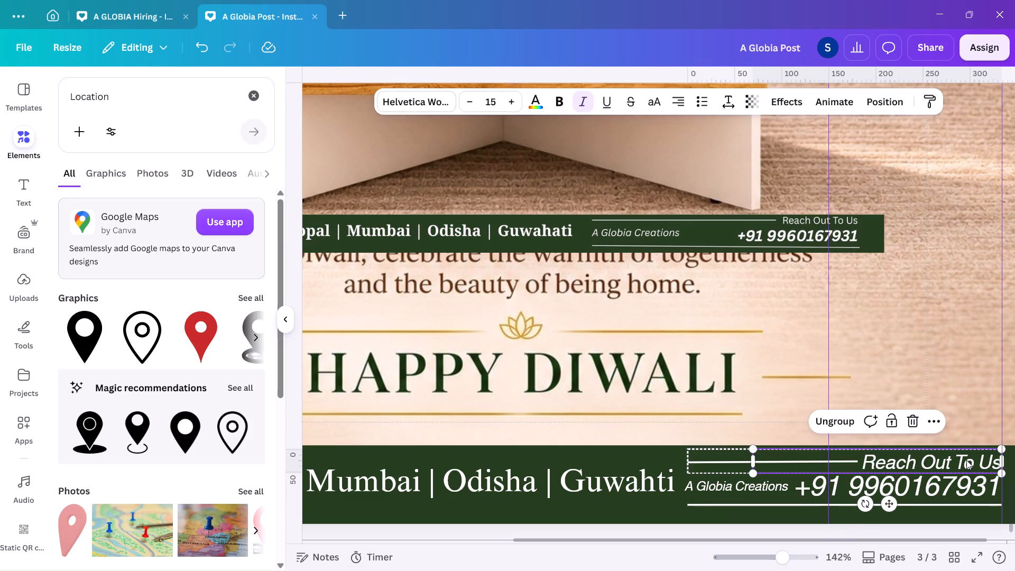
click(822, 422)
click(883, 384)
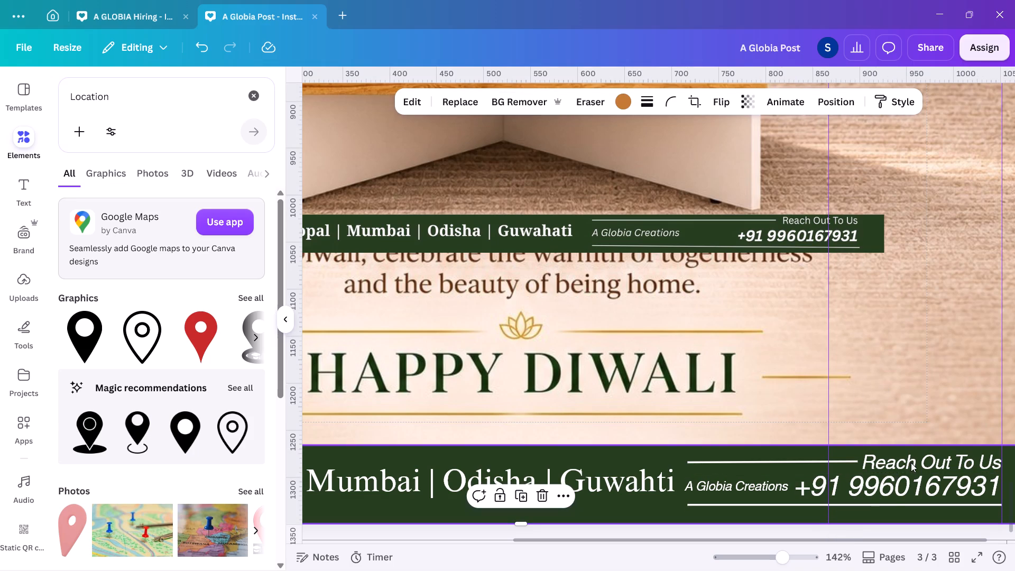
Narrow the "Reach Out To Us" text box from its left side so it fits closely around the words.
click(911, 463)
drag(752, 457, 796, 454)
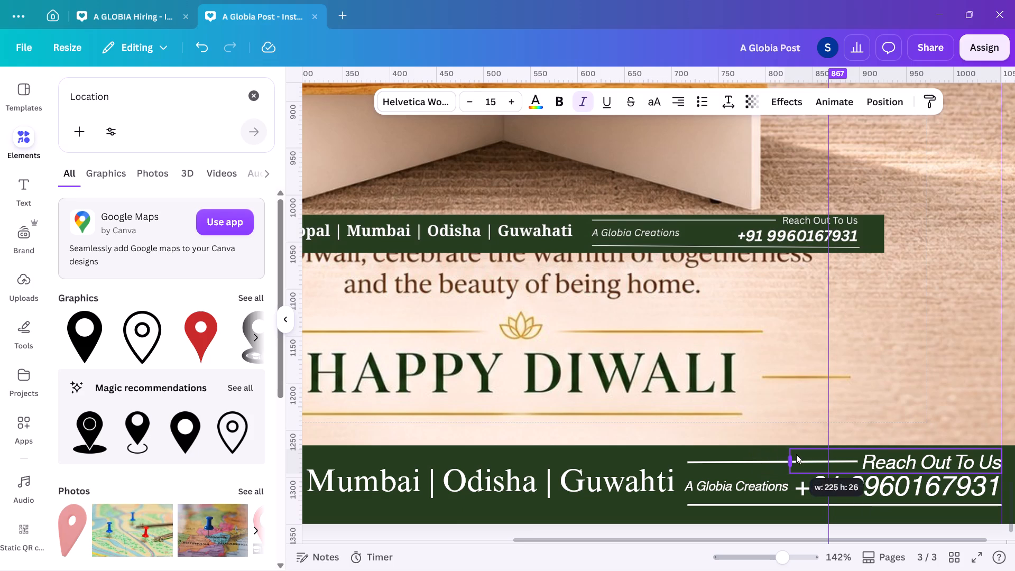
drag(796, 454, 838, 454)
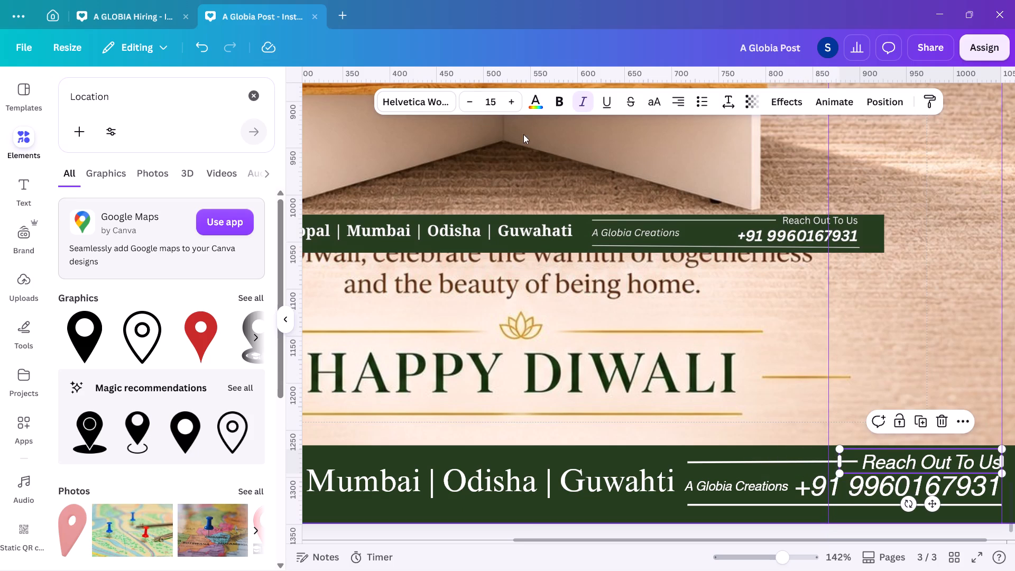
Set the "Reach Out To Us" text to size 12 and move it slightly down, level with the upper white line.
double_click(464, 104)
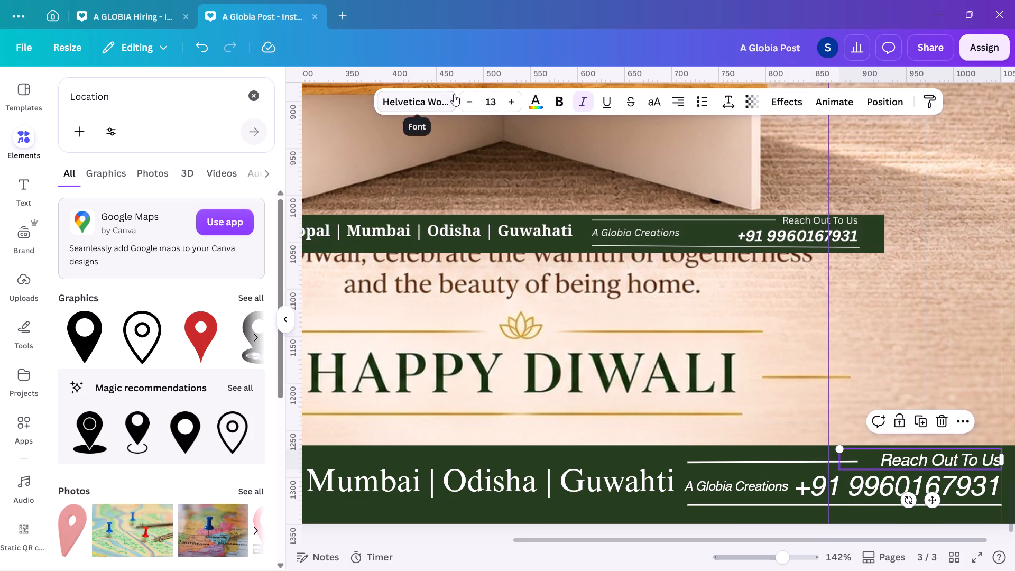
click(467, 103)
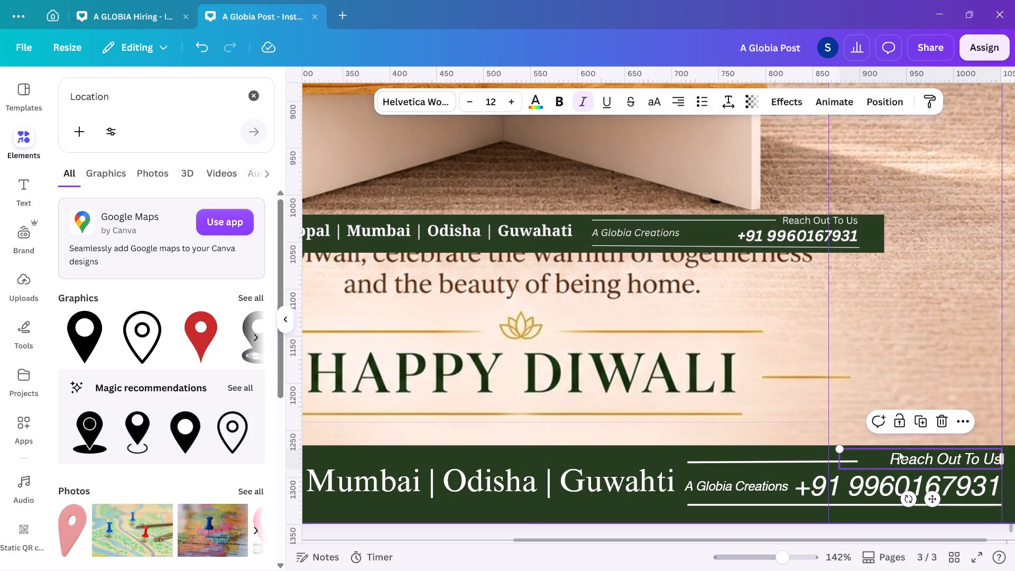
click(907, 458)
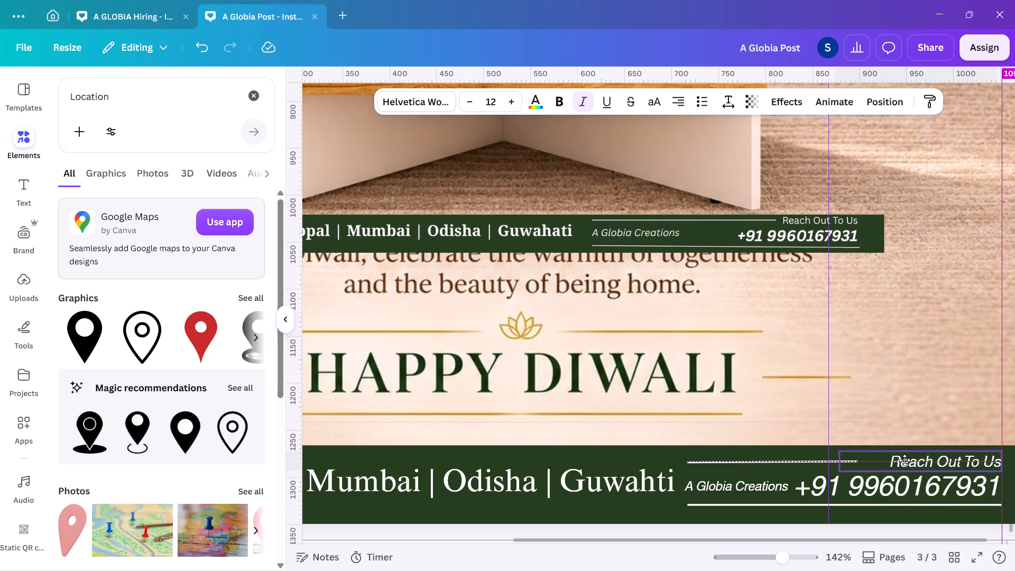
Move the upper white line right and slightly up so it ends just before the "Reach Out To Us" text.
drag(777, 463, 794, 465)
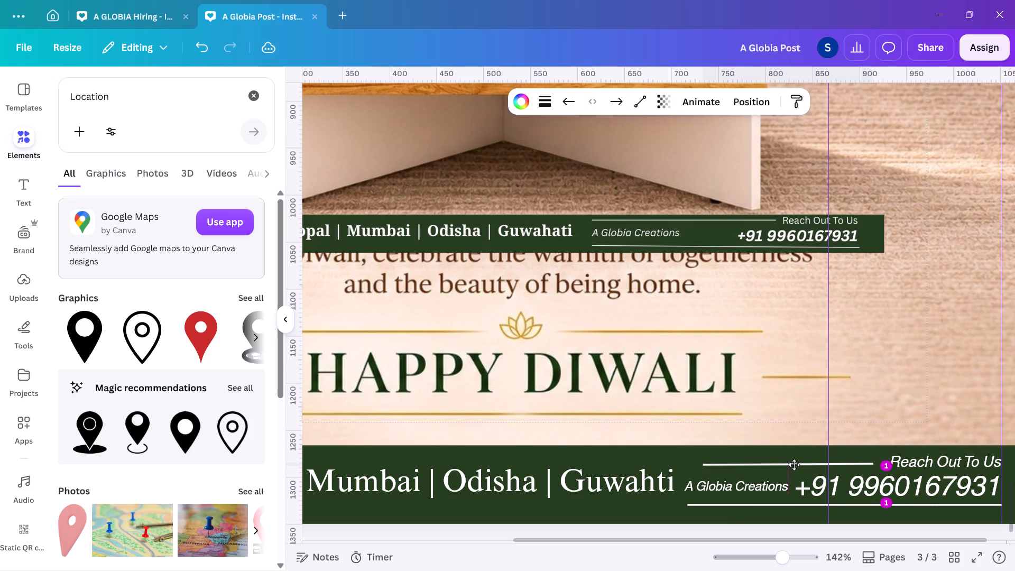
drag(794, 465, 802, 463)
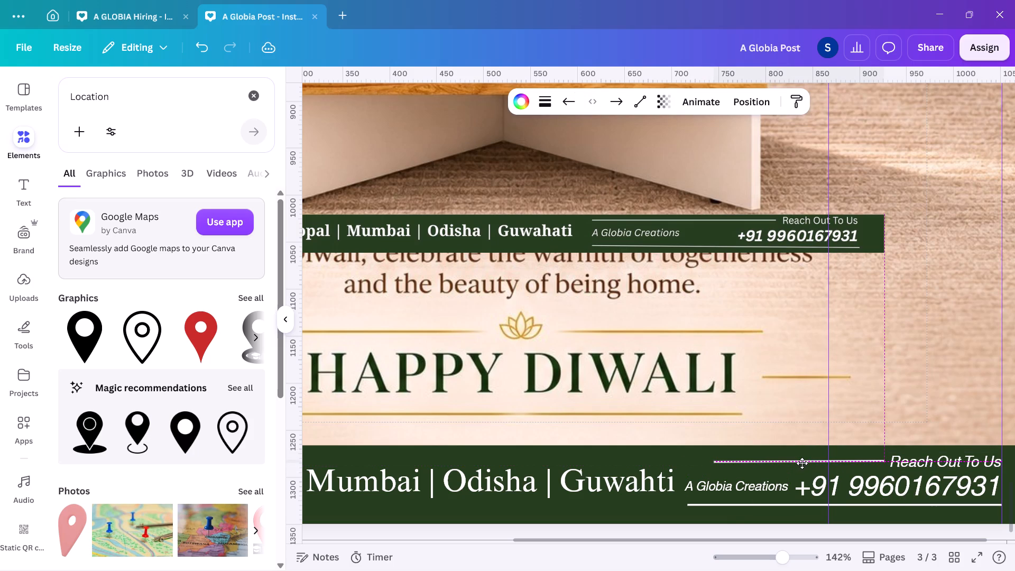
drag(802, 463, 802, 464)
scroll(802, 464, left, 1)
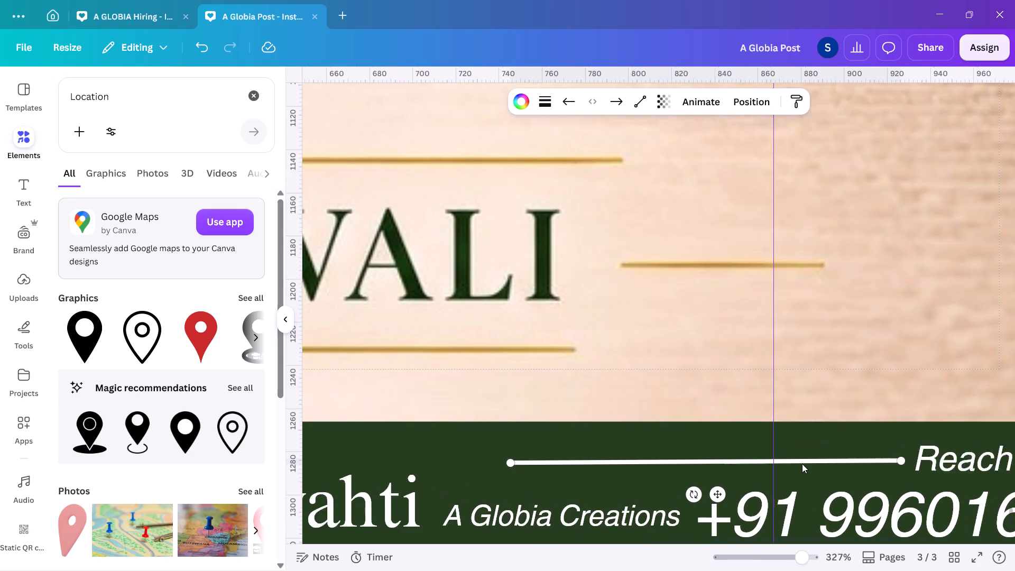
scroll(802, 464, left, 1)
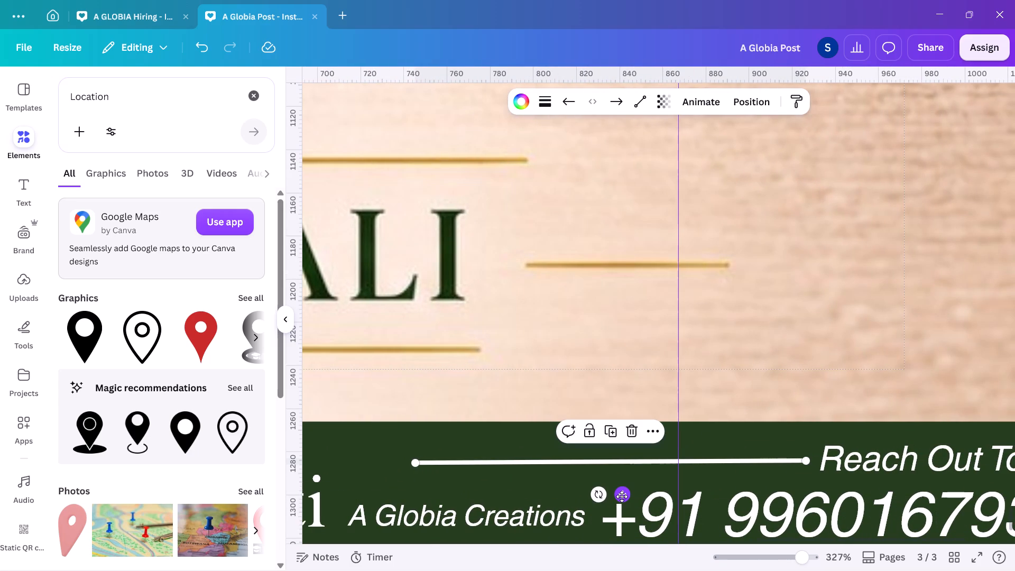
click(622, 496)
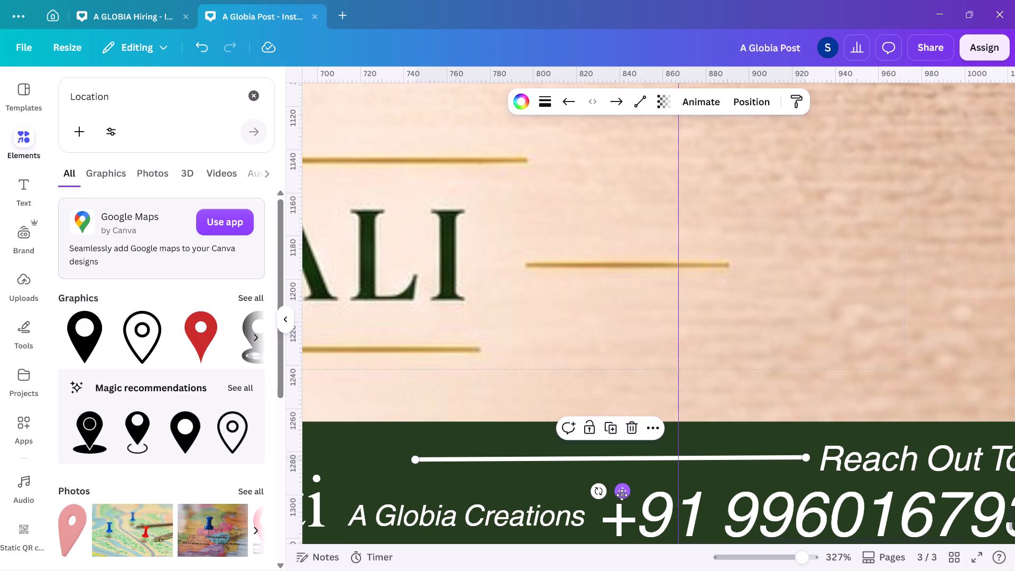
Extend the upper white line's left end to line up with the start of the lower white line, keeping it horizontal.
scroll(444, 458, right, 2)
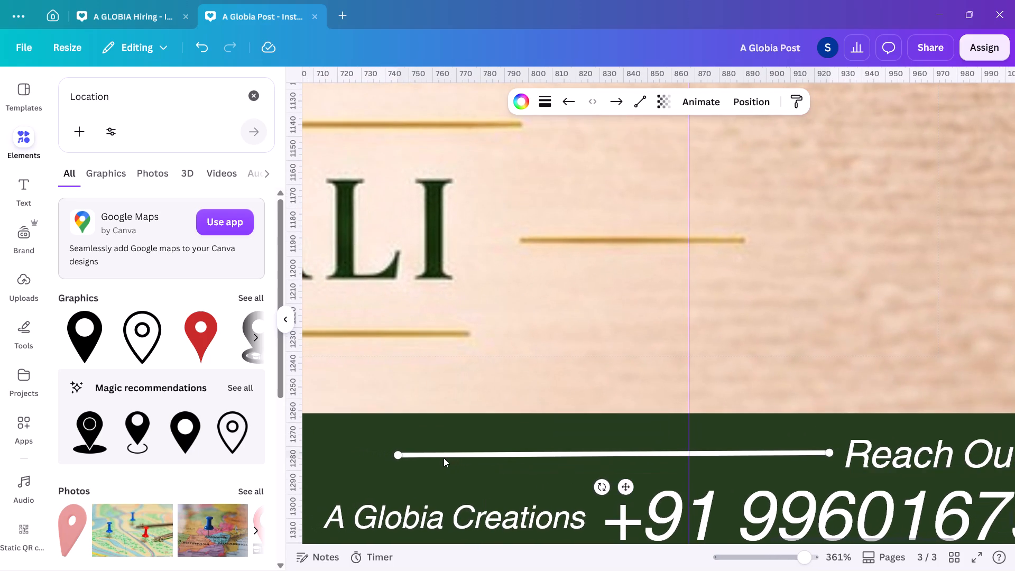
scroll(444, 458, right, 2)
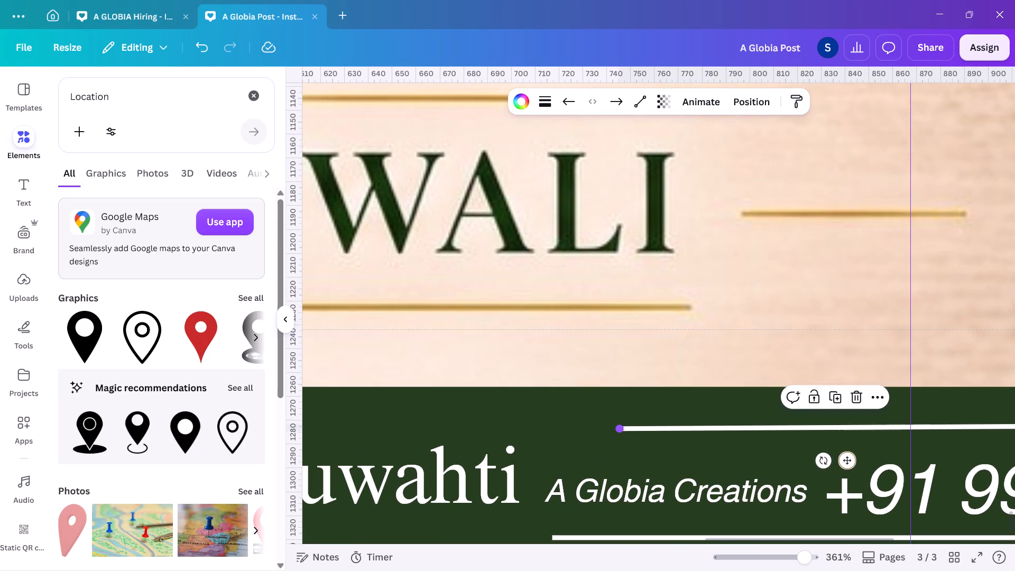
shift+drag(620, 427, 550, 434)
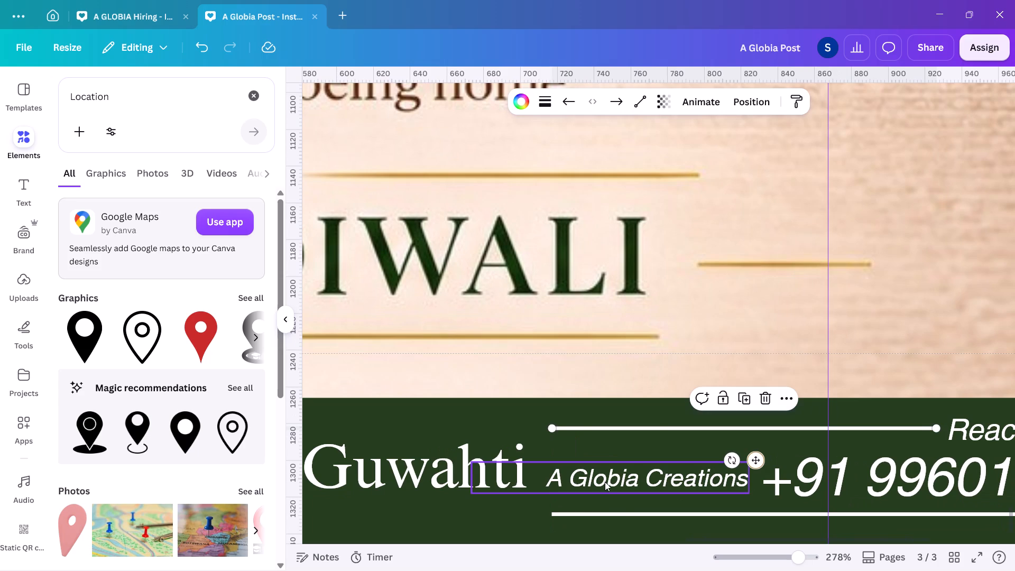
Narrow the "A Globia Creations" text box to fit its words and align its left edge with the start of the white lines.
drag(605, 482, 597, 494)
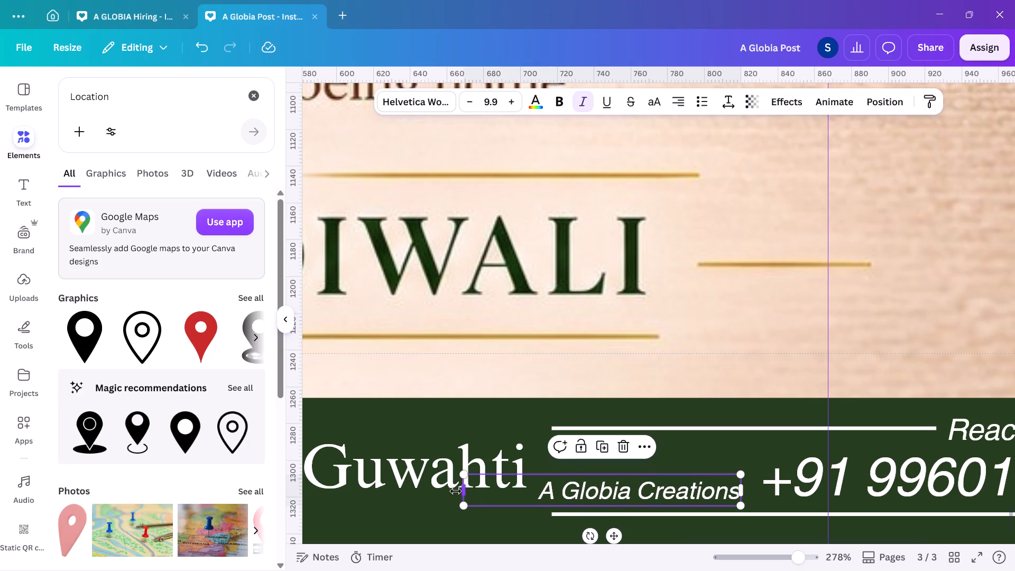
drag(460, 490, 525, 485)
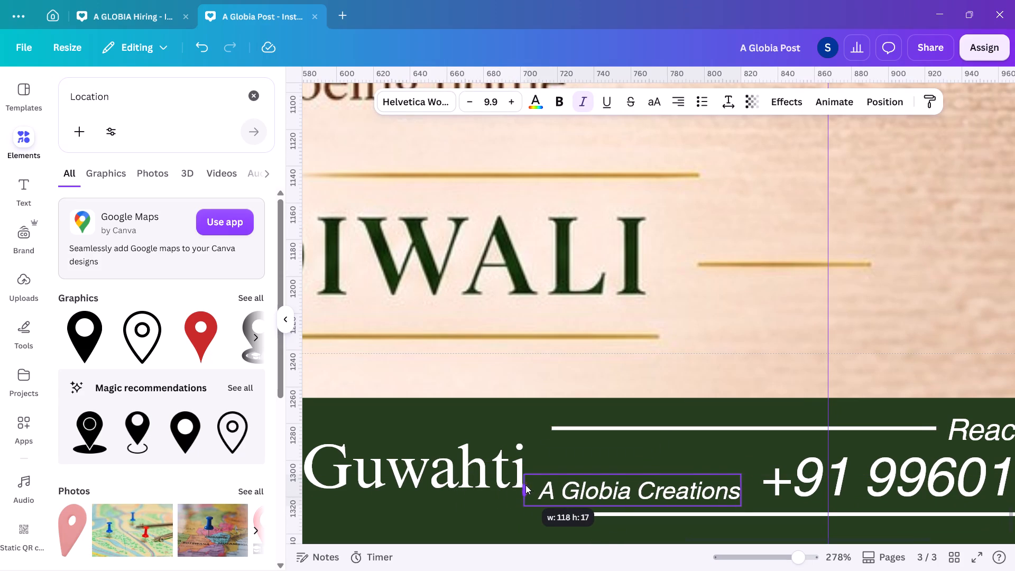
drag(525, 485, 532, 485)
drag(584, 491, 591, 491)
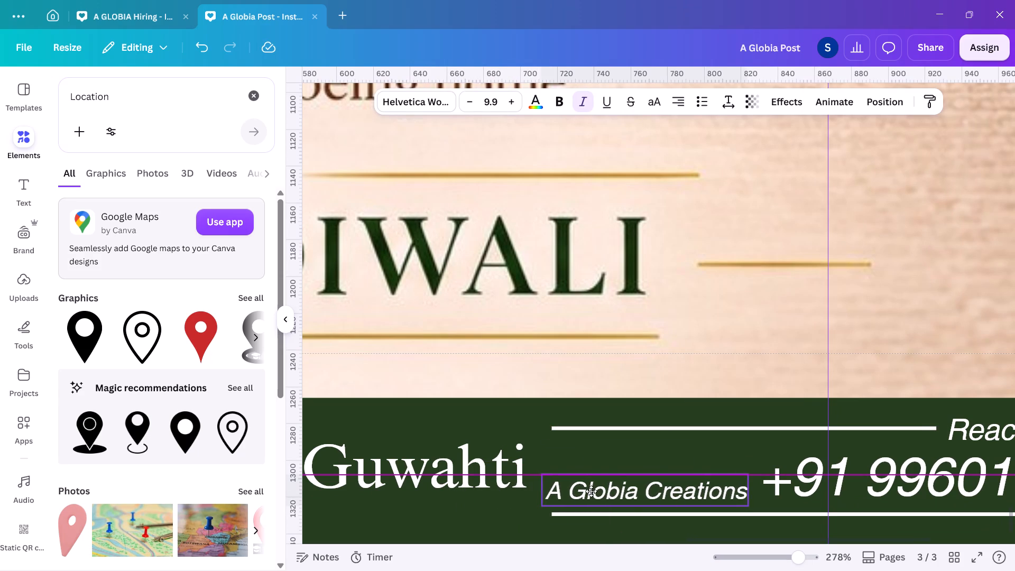
drag(591, 491, 599, 491)
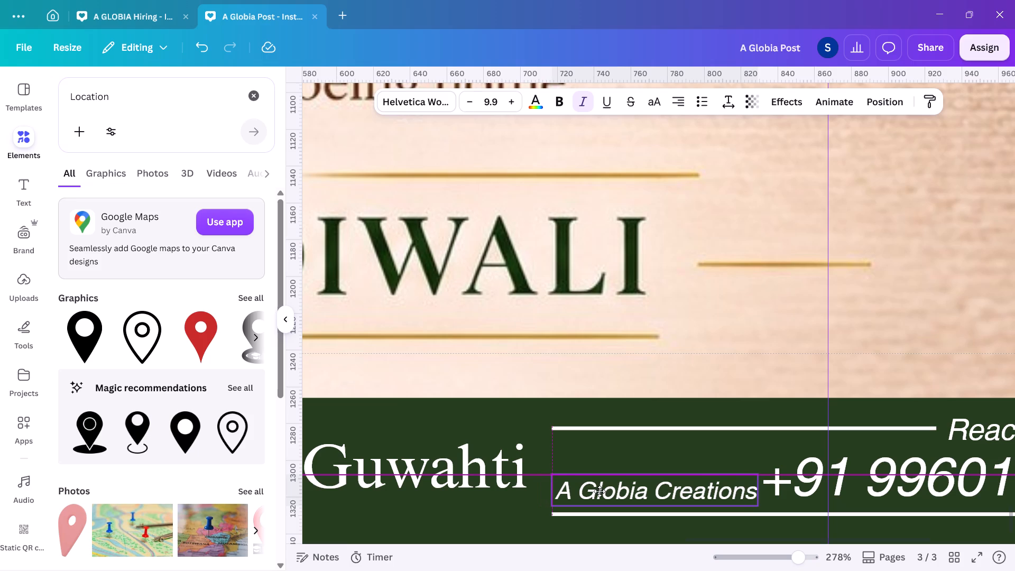
drag(599, 491, 599, 491)
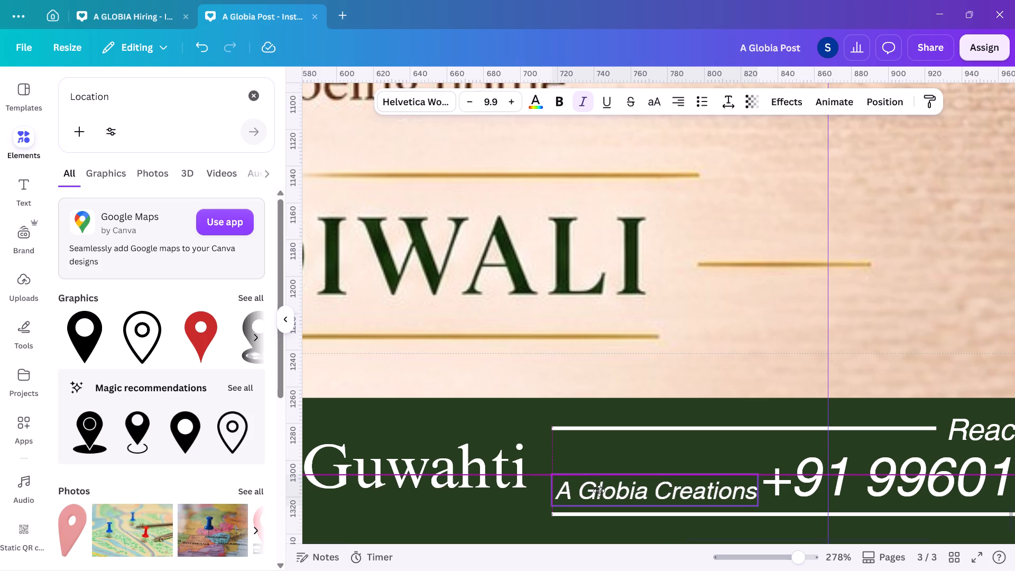
drag(599, 491, 598, 491)
click(598, 491)
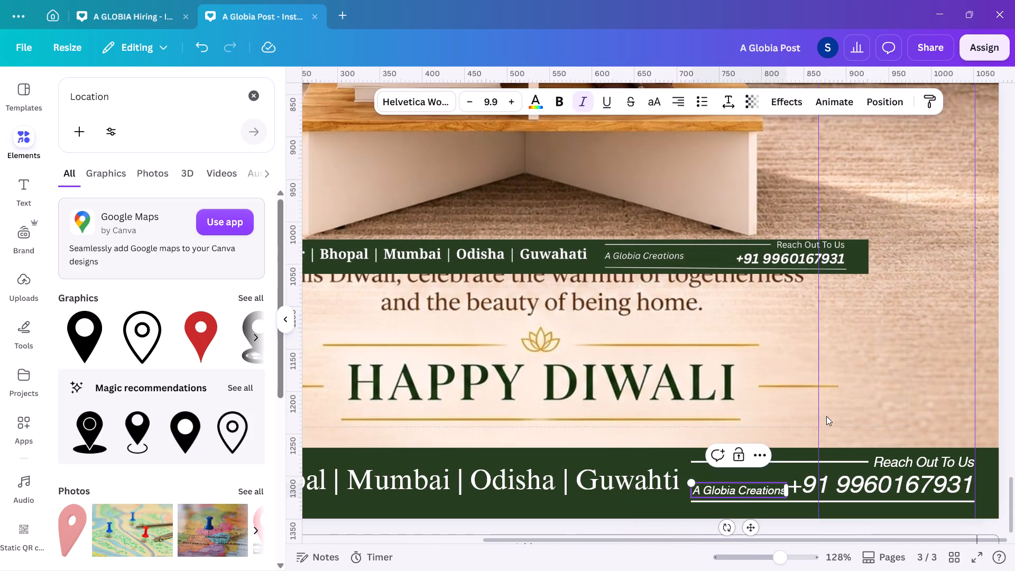
Move the "A Globia Creations" text slightly up in the bottom footer band, level with the middle of the phone number.
click(861, 412)
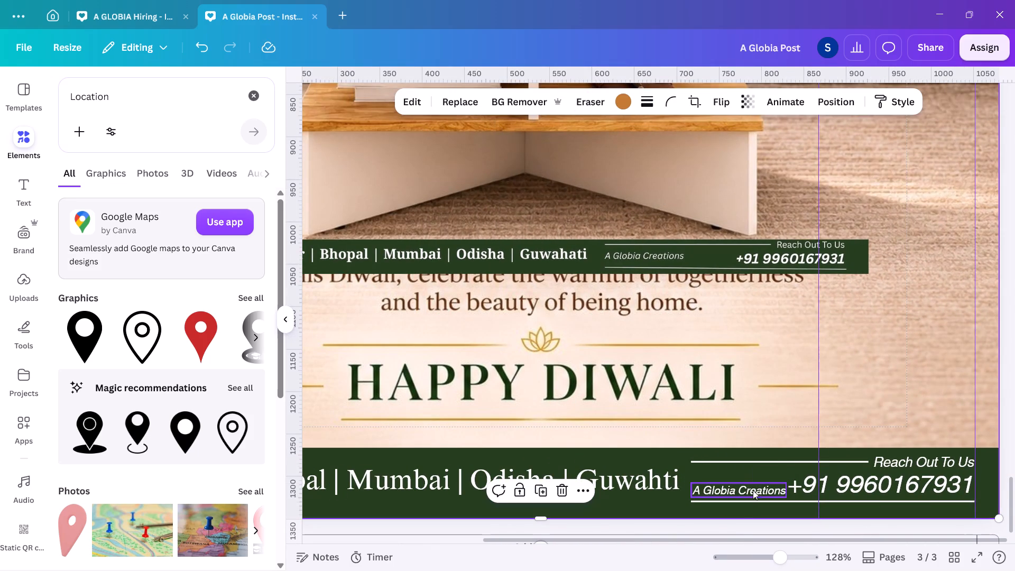
drag(752, 491, 752, 483)
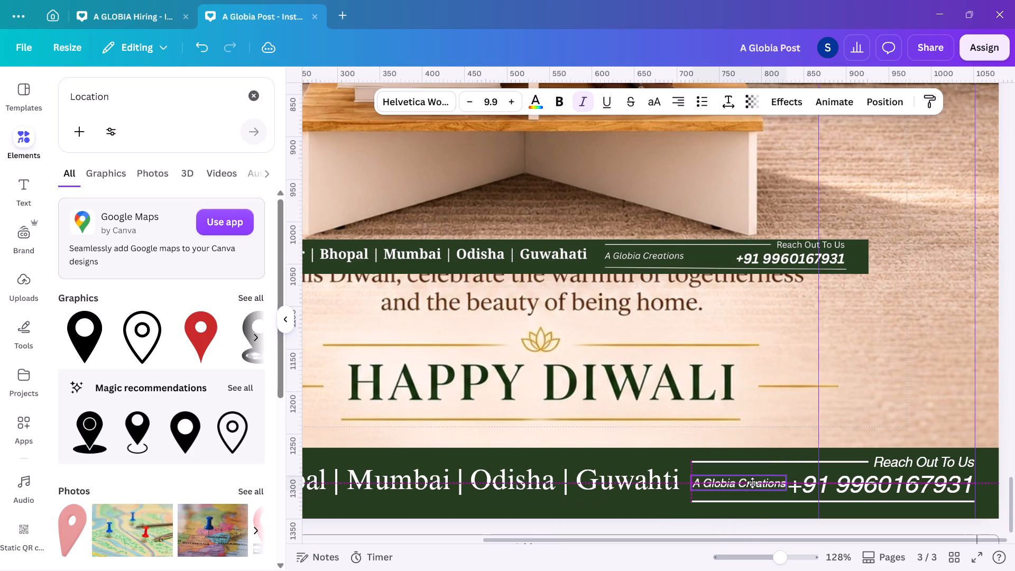
drag(752, 483, 752, 483)
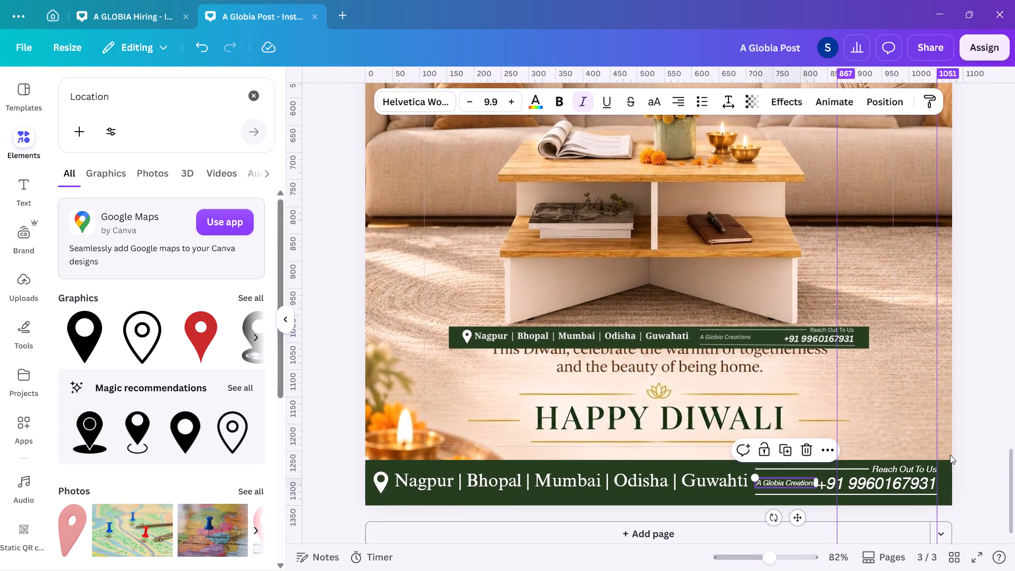
double_click(955, 455)
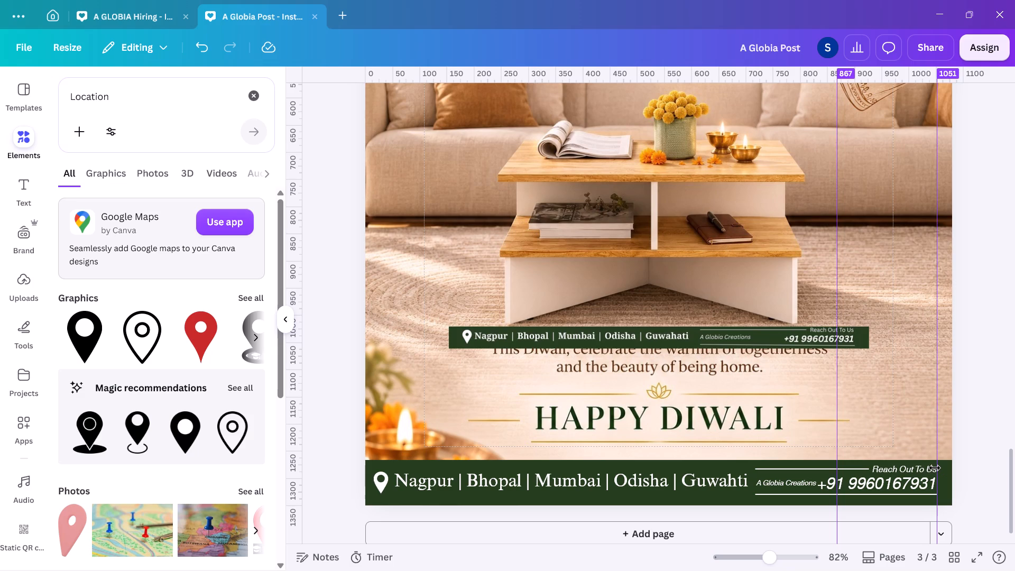
double_click(988, 404)
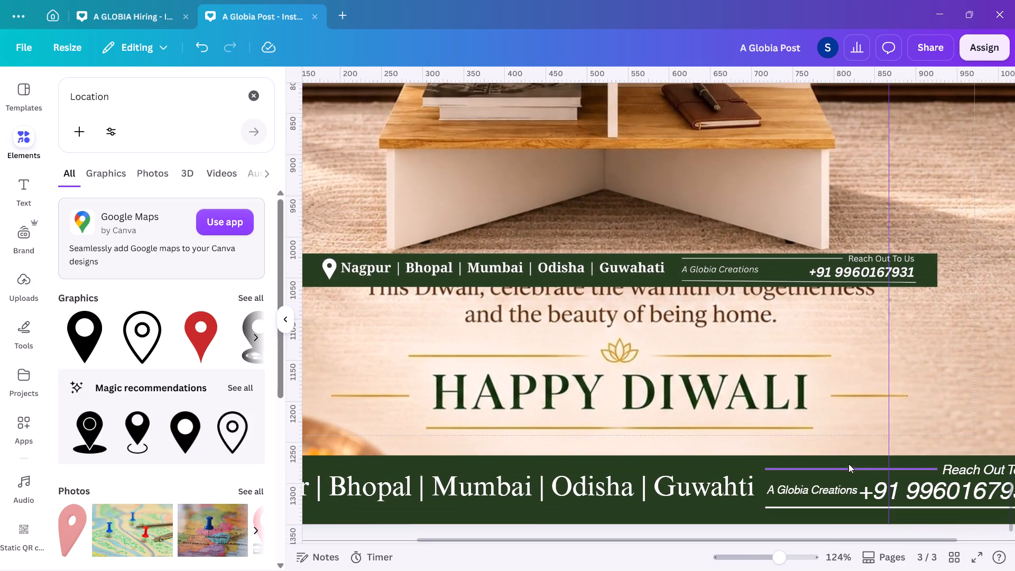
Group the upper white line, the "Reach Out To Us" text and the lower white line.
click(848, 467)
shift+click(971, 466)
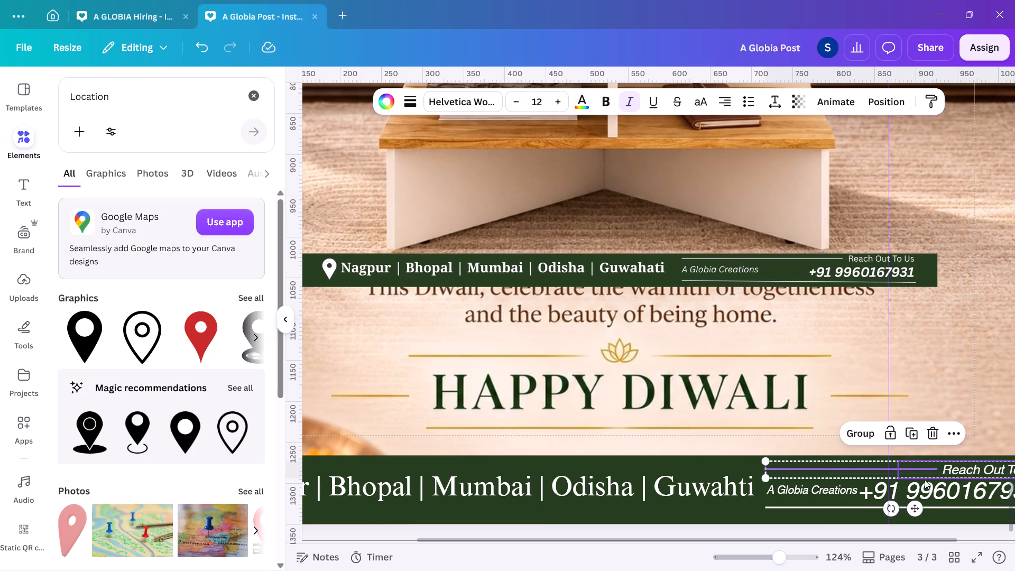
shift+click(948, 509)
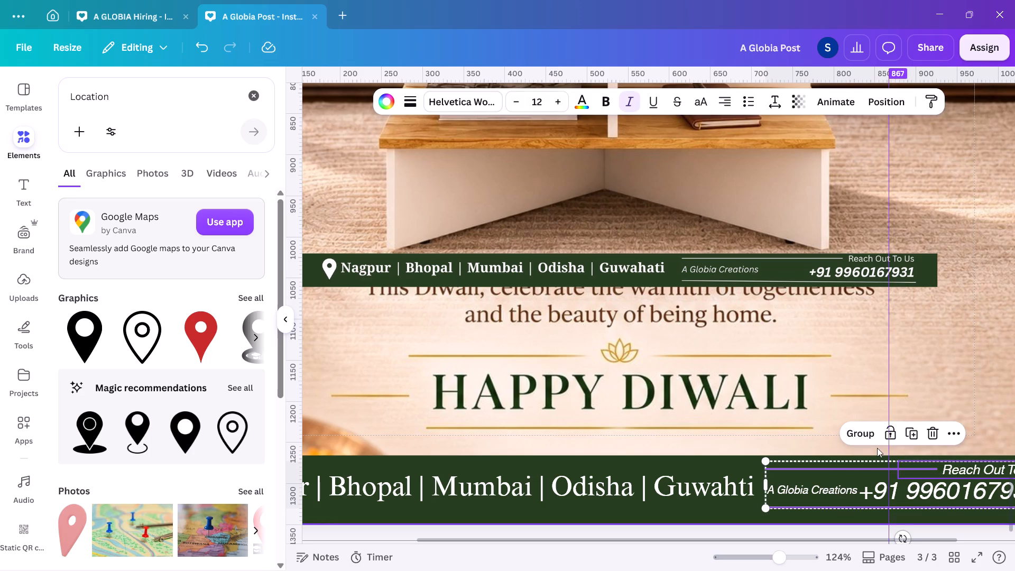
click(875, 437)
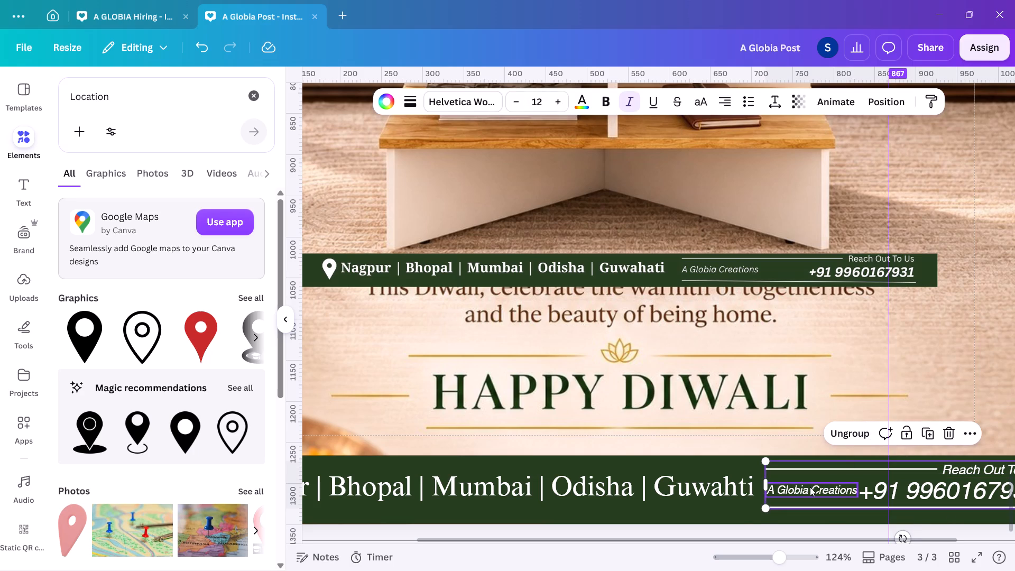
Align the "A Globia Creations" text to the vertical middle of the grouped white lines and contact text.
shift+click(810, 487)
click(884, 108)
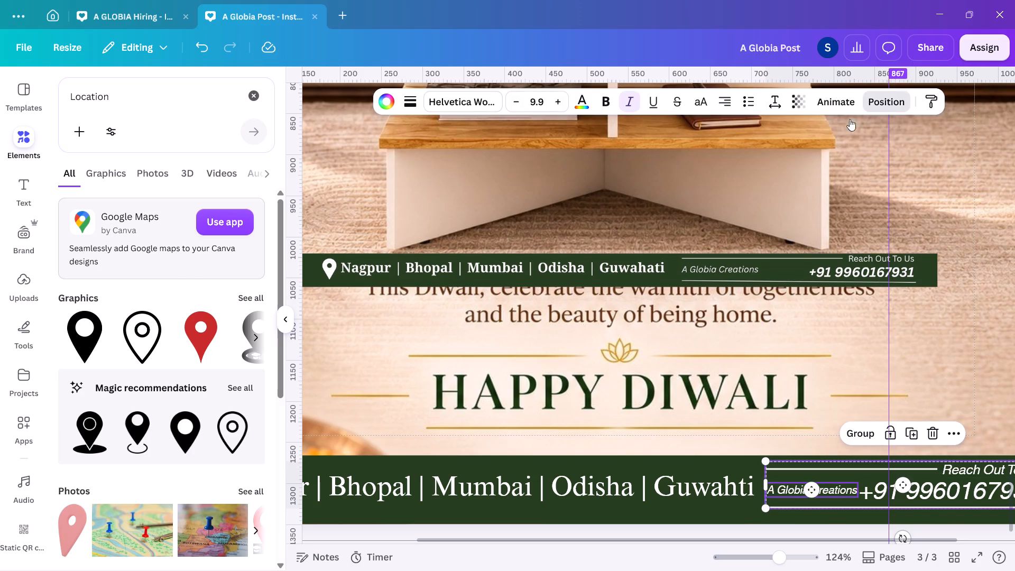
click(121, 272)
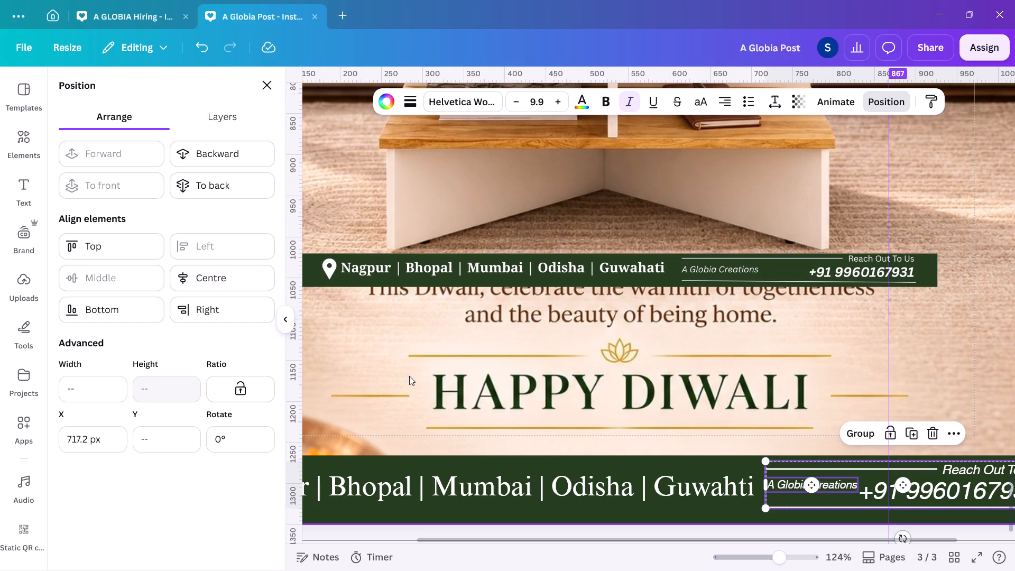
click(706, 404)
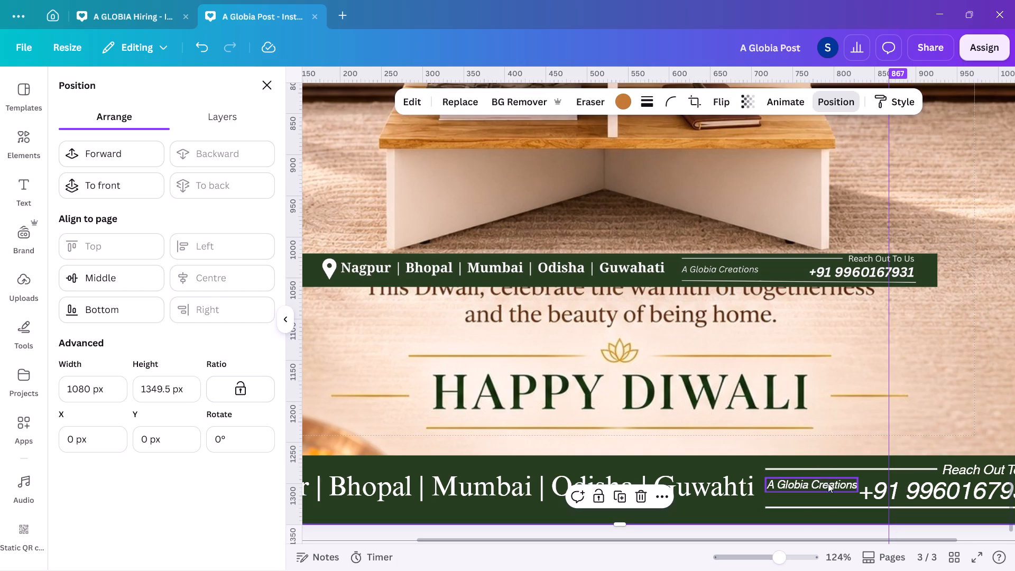
Move the "A Globia Creations" text slightly down so it is level with the middle of the phone number.
drag(828, 486, 828, 492)
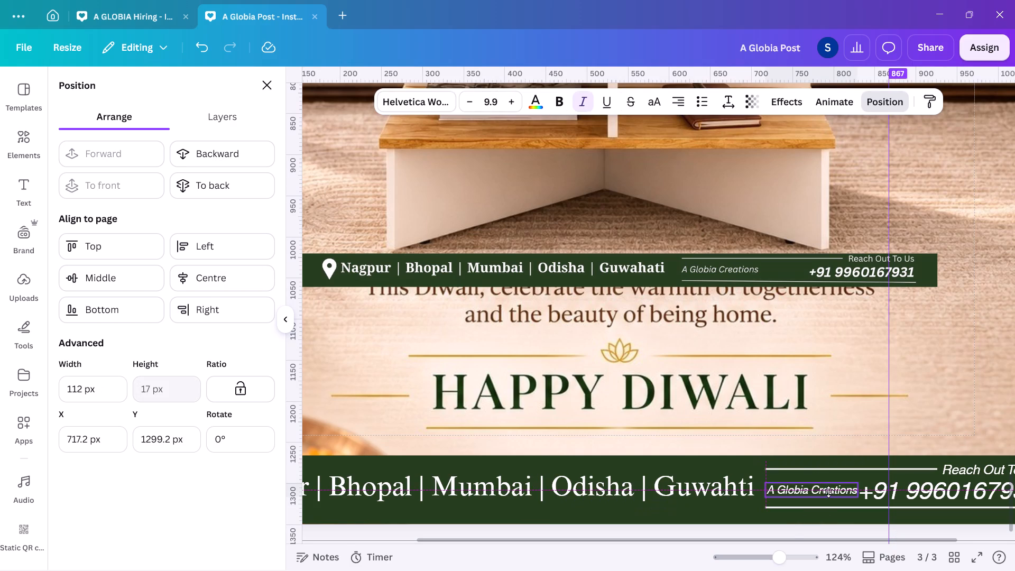
drag(828, 492, 827, 492)
drag(827, 492, 827, 491)
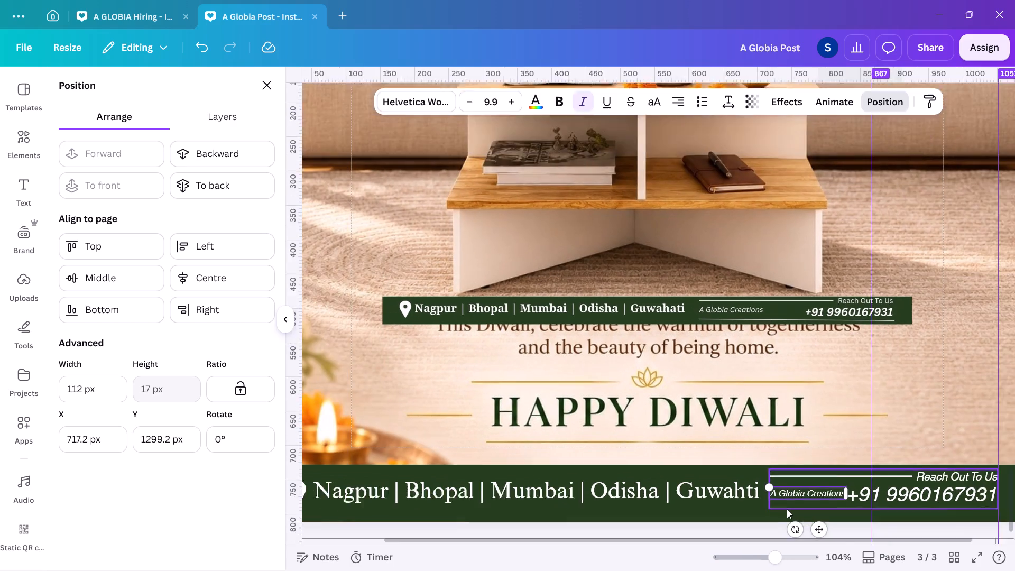
scroll(787, 509, right, 1)
Shrink the group of location pin and city names to about 680 px wide, leaving a gap before the company name.
click(715, 493)
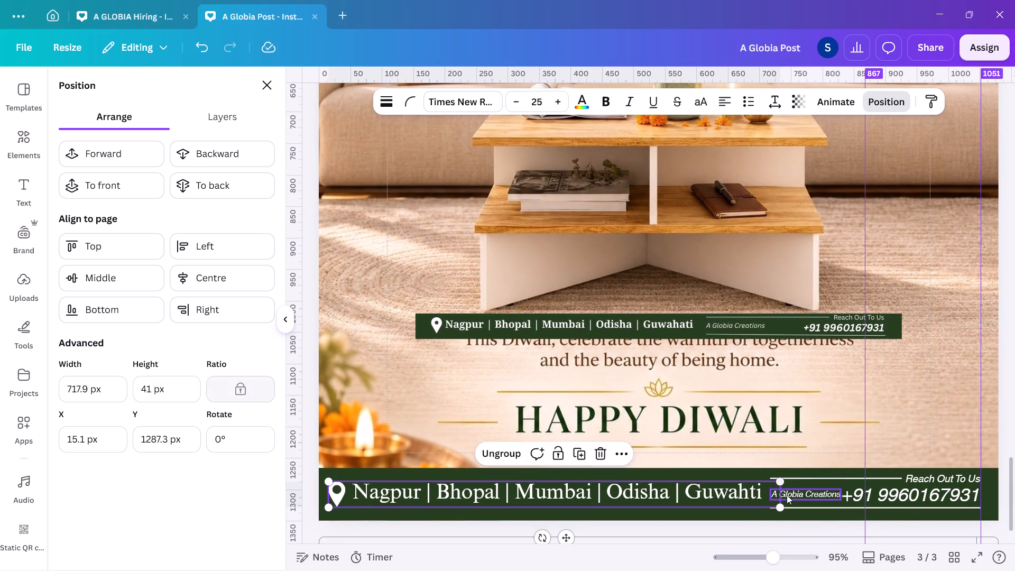
drag(781, 485, 775, 484)
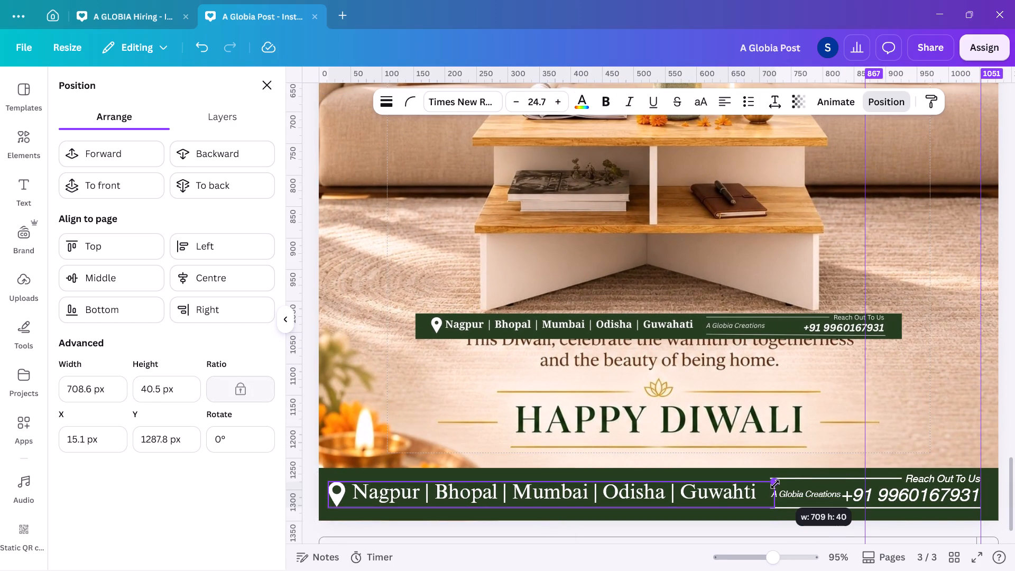
drag(775, 484, 764, 484)
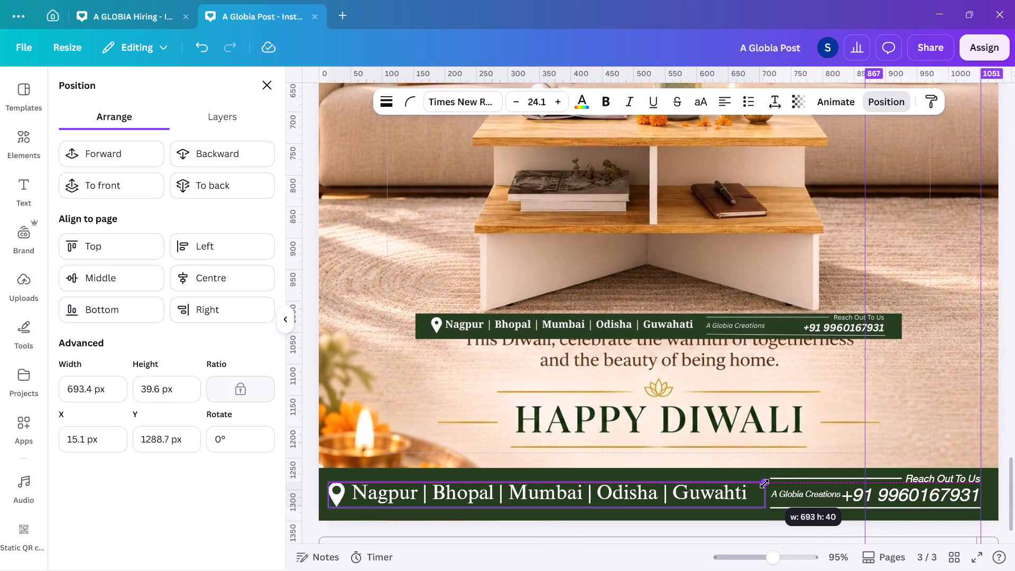
drag(764, 484, 756, 484)
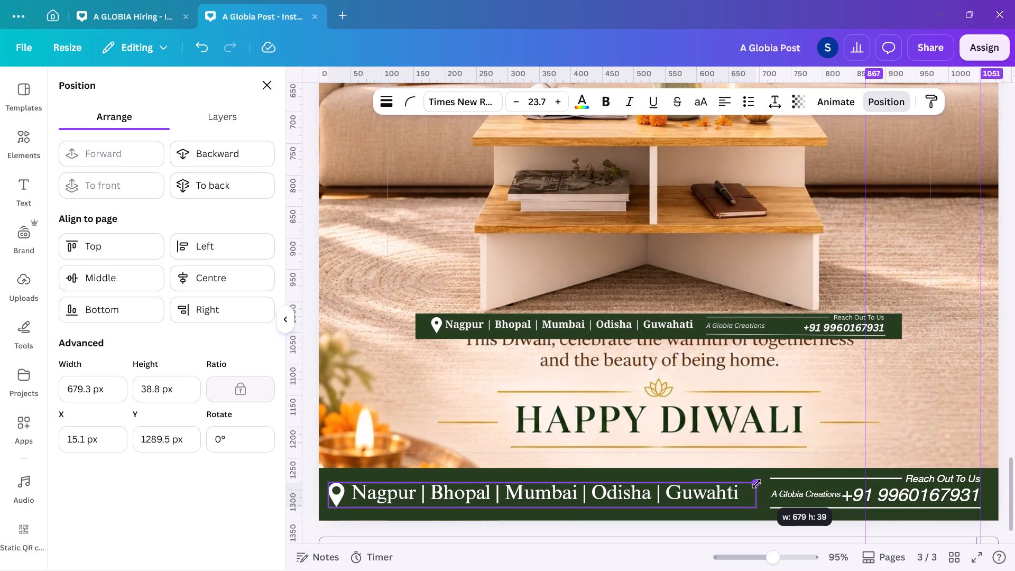
drag(756, 484, 760, 484)
Move the "A Globia Creations" text left to about X 700 px, away from the phone number.
drag(786, 493, 775, 493)
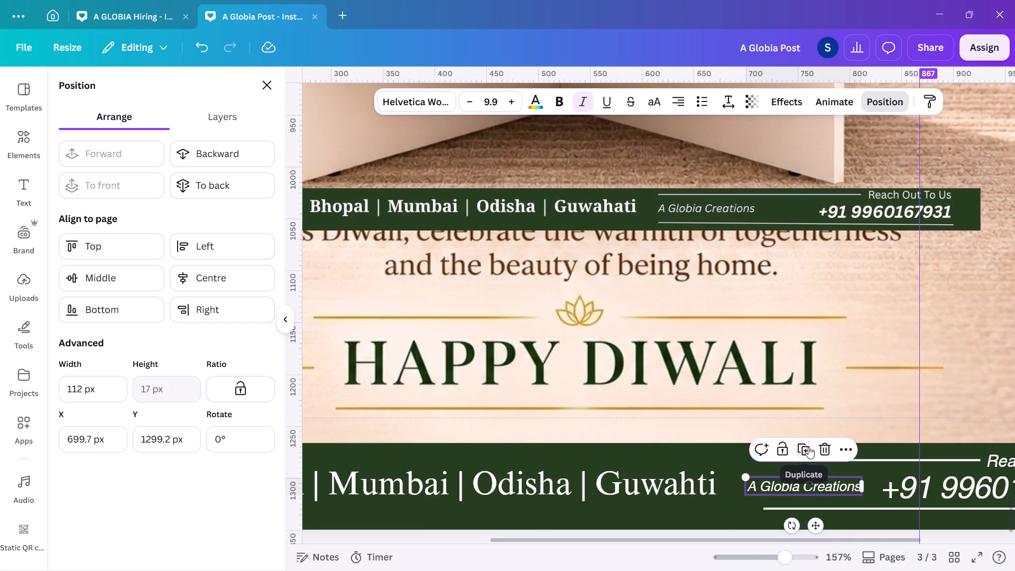
Ungroup the two white lines and the "Reach Out To Us" text.
click(874, 481)
click(891, 432)
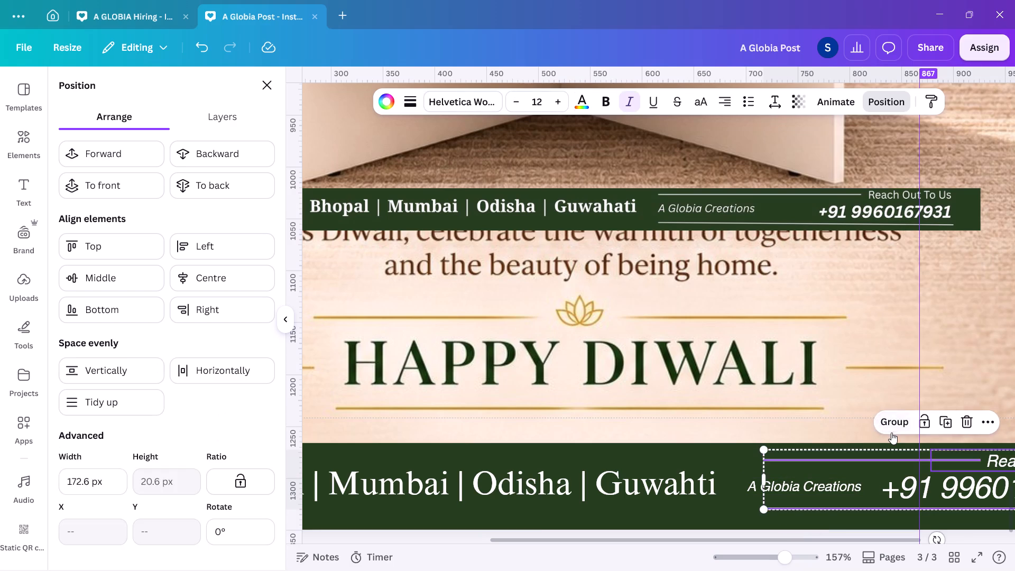
click(844, 391)
Extend the upper and lower white lines in the Diwali footer band leftward so both start at X 690.8 px.
click(788, 462)
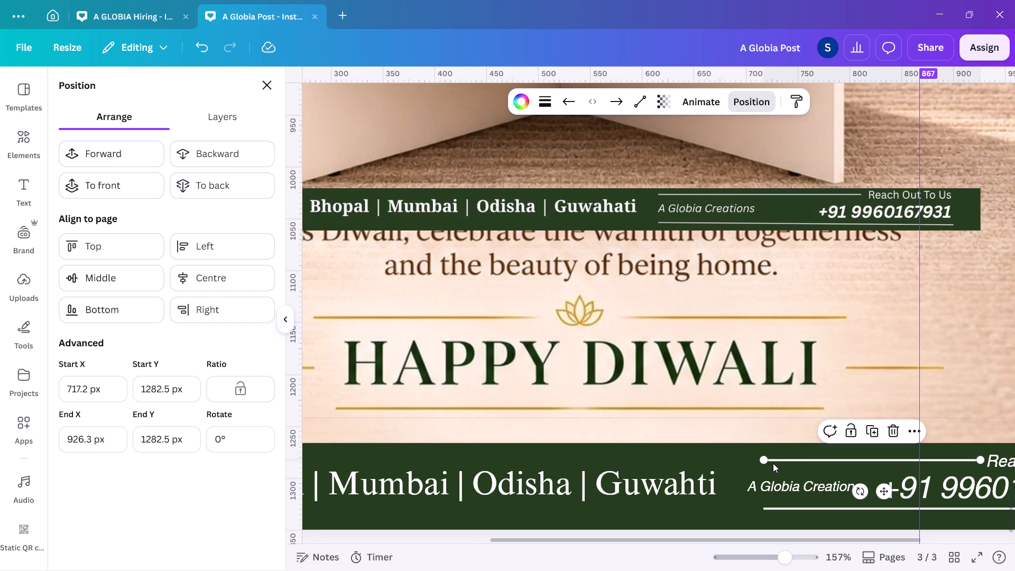
shift+drag(763, 460, 745, 460)
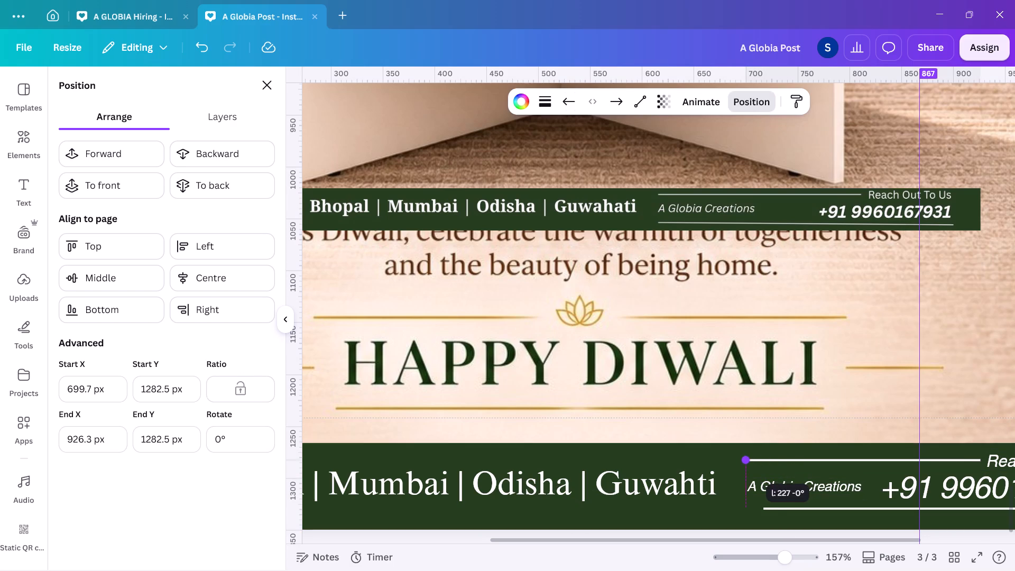
shift+drag(745, 460, 744, 460)
click(773, 508)
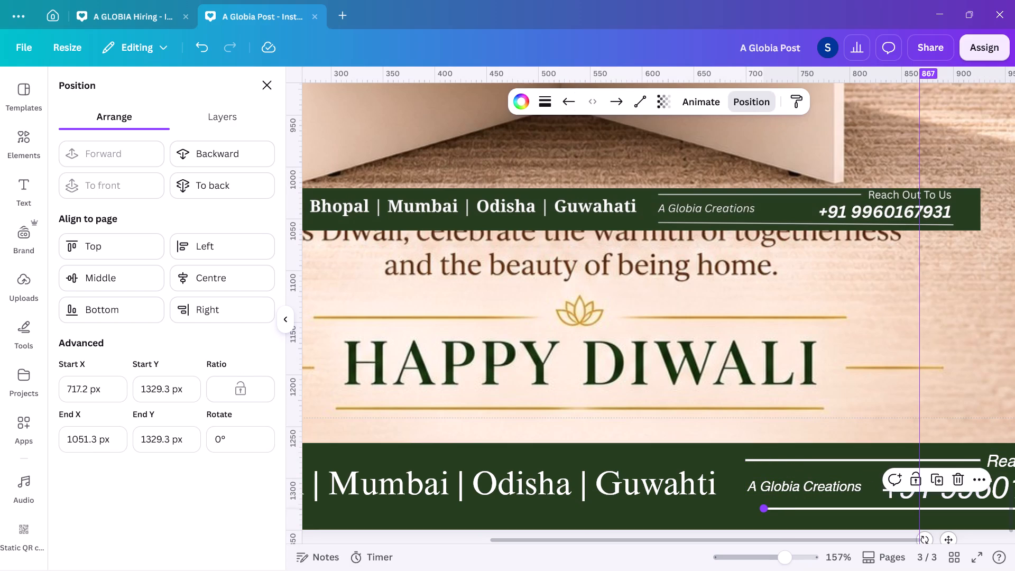
shift+drag(765, 510, 748, 510)
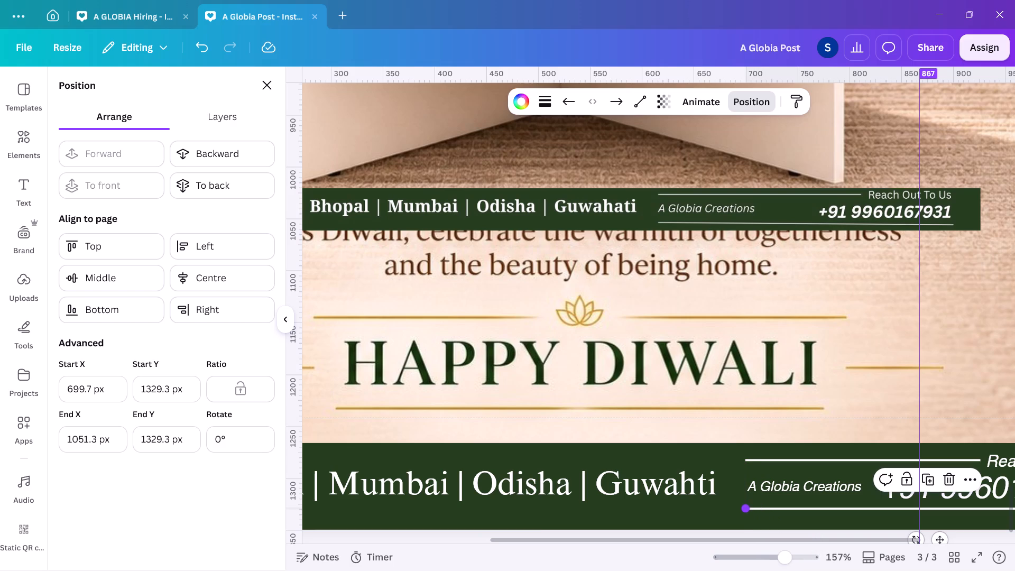
shift+drag(748, 510, 733, 510)
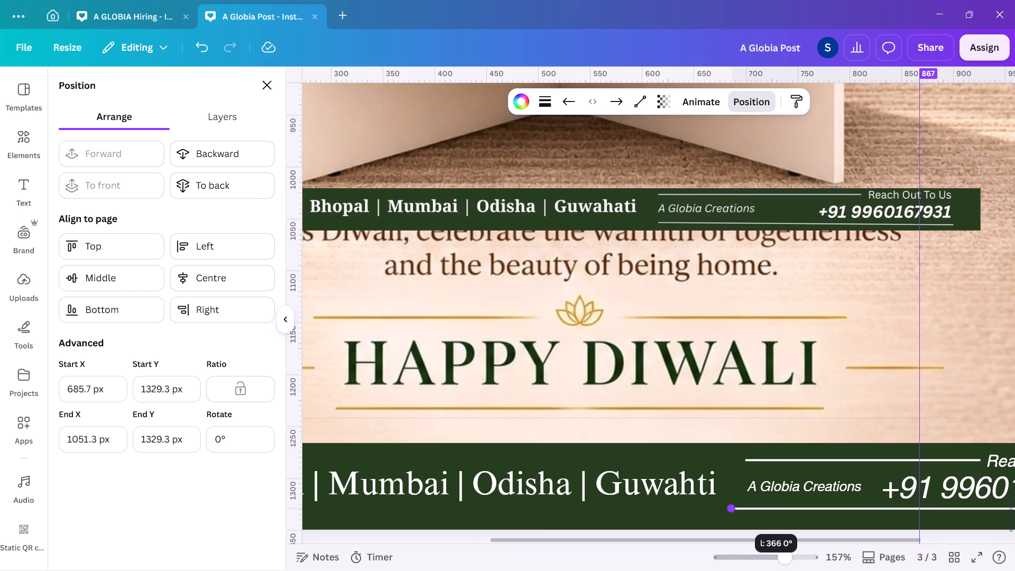
shift+drag(733, 510, 739, 510)
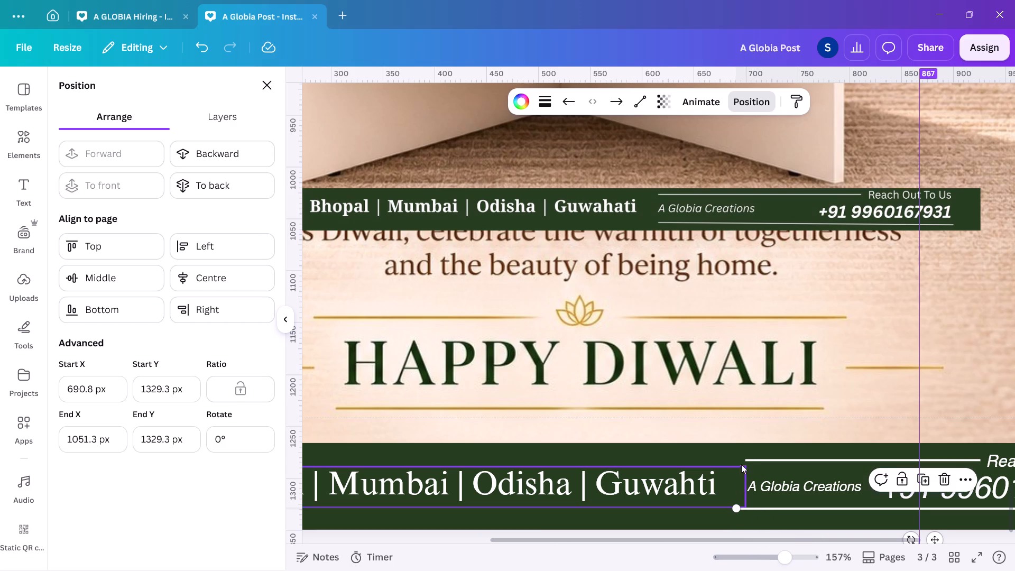
click(746, 459)
shift+drag(746, 459, 736, 459)
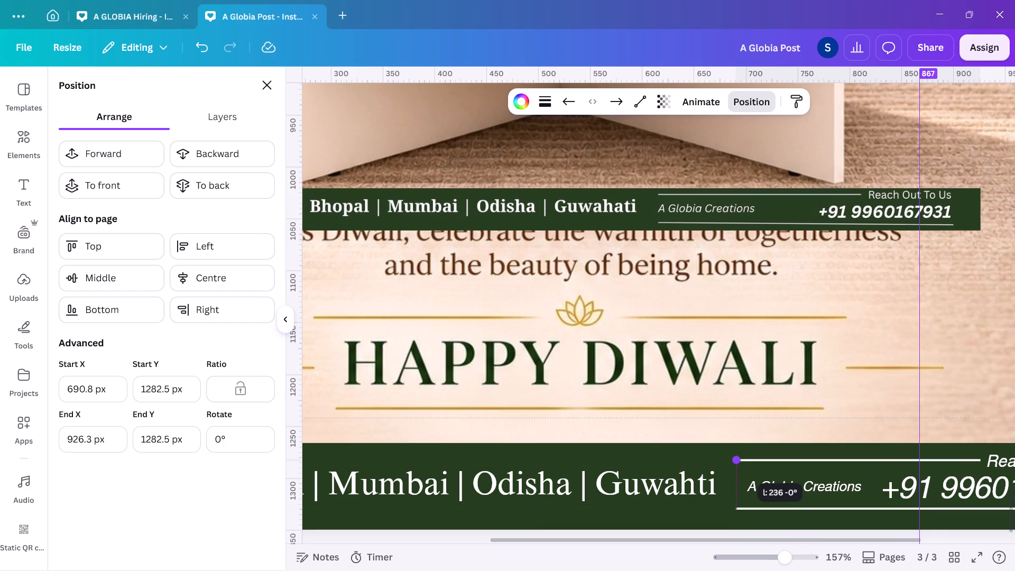
shift+drag(736, 459, 735, 459)
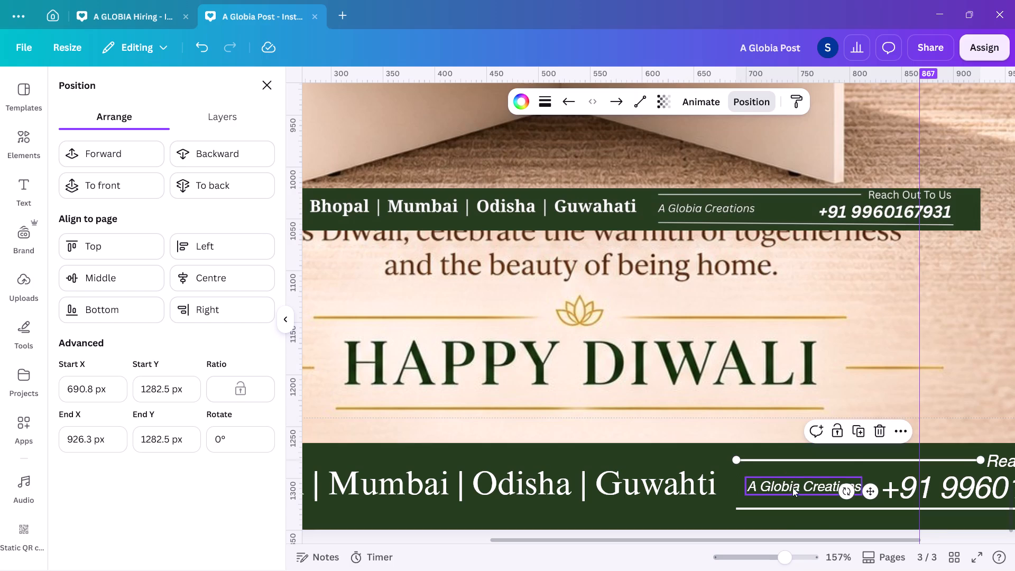
Move the "A Globia Creations" text to X 690.8 px, Y 1297.4 px, flush with the left ends of the white lines.
drag(792, 489, 783, 493)
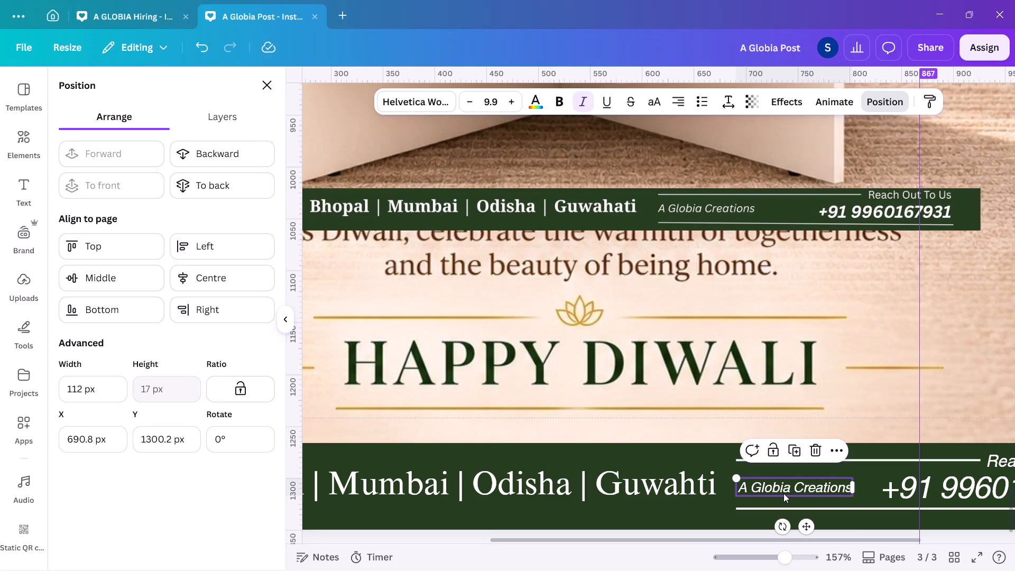
click(783, 493)
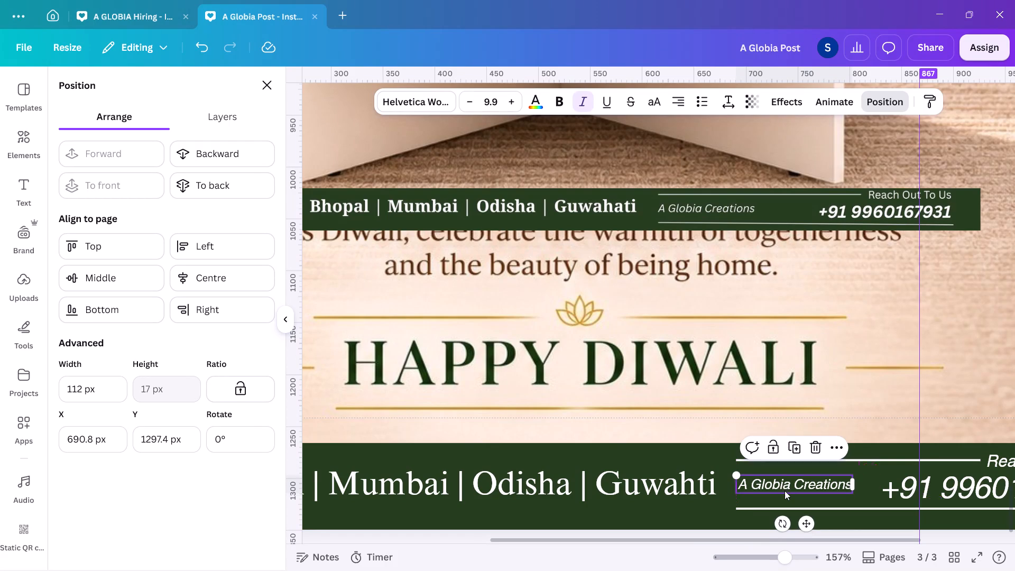
click(907, 407)
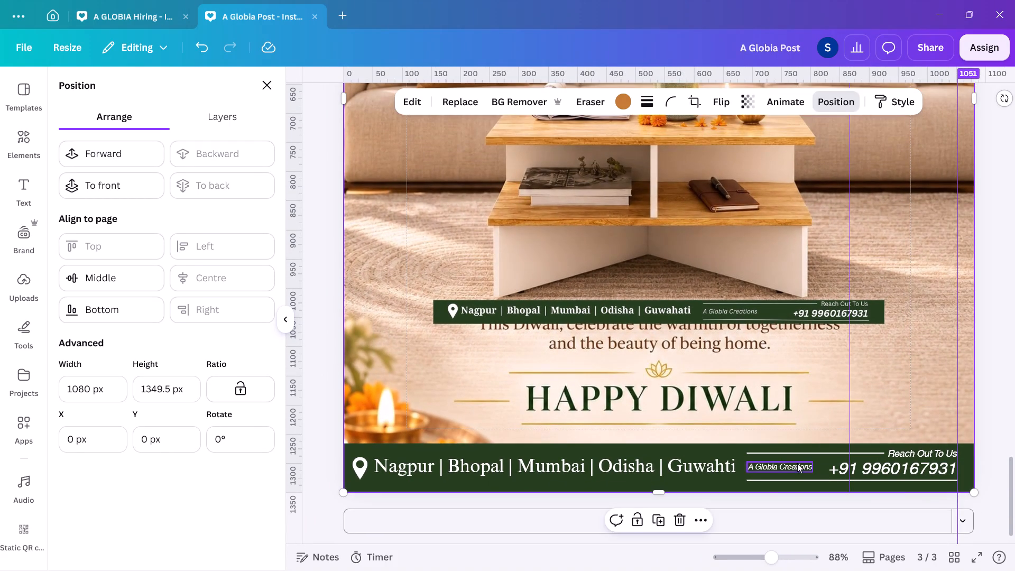
Enlarge the "A Globia Creations" text to size 11.9, justify it, and widen its box so it fits on one line.
click(797, 464)
click(511, 109)
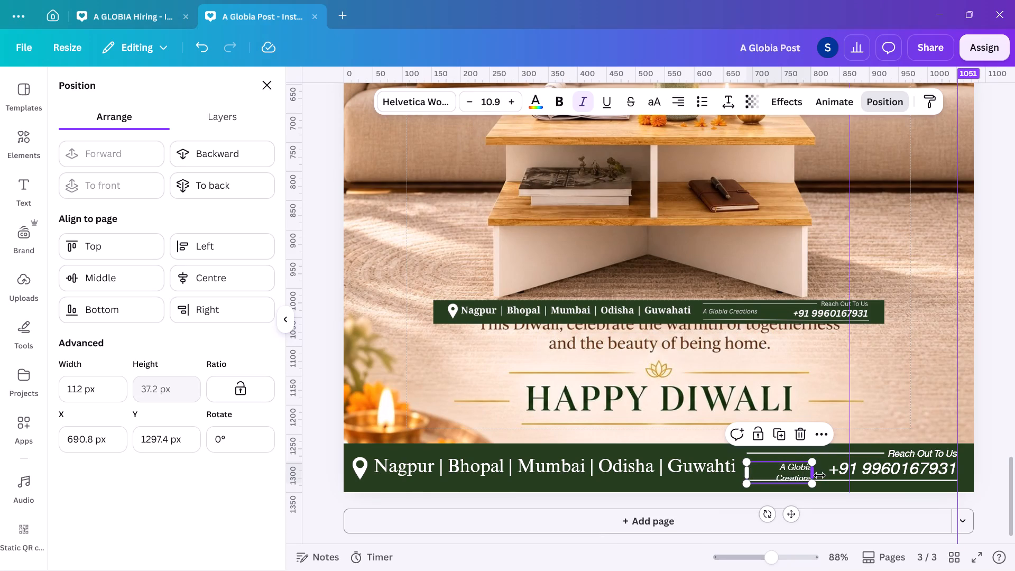
drag(816, 475, 823, 471)
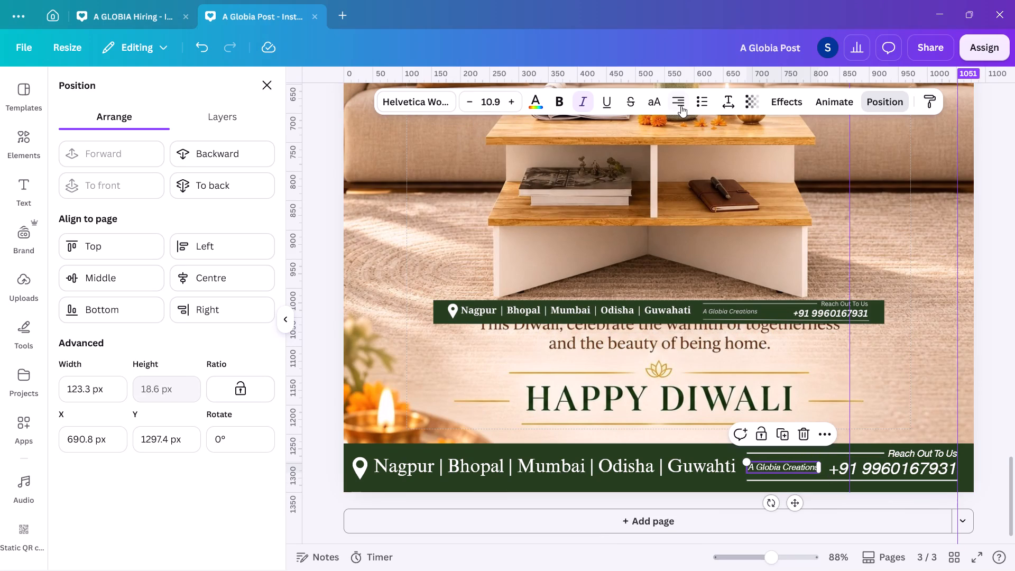
click(680, 105)
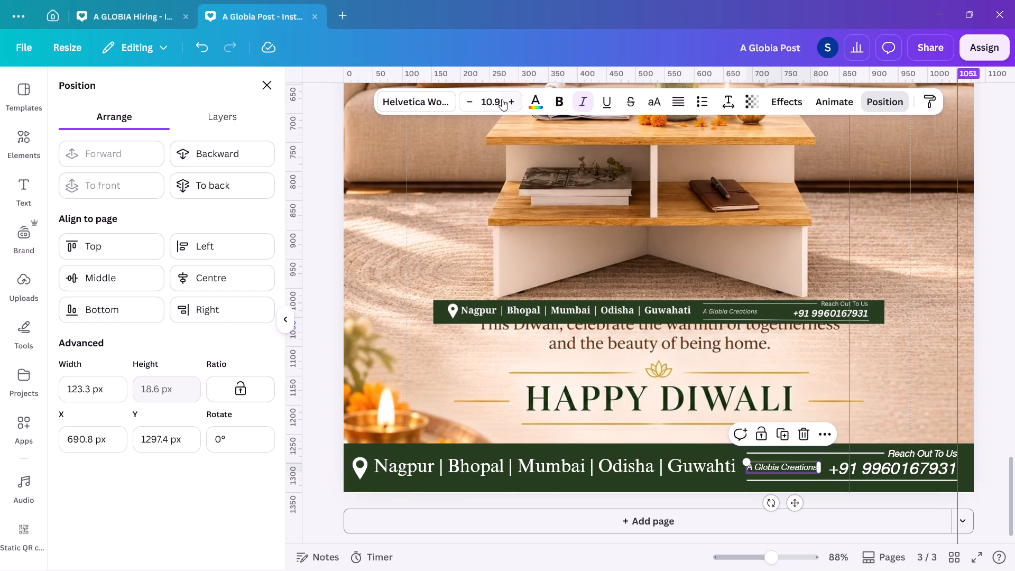
click(502, 99)
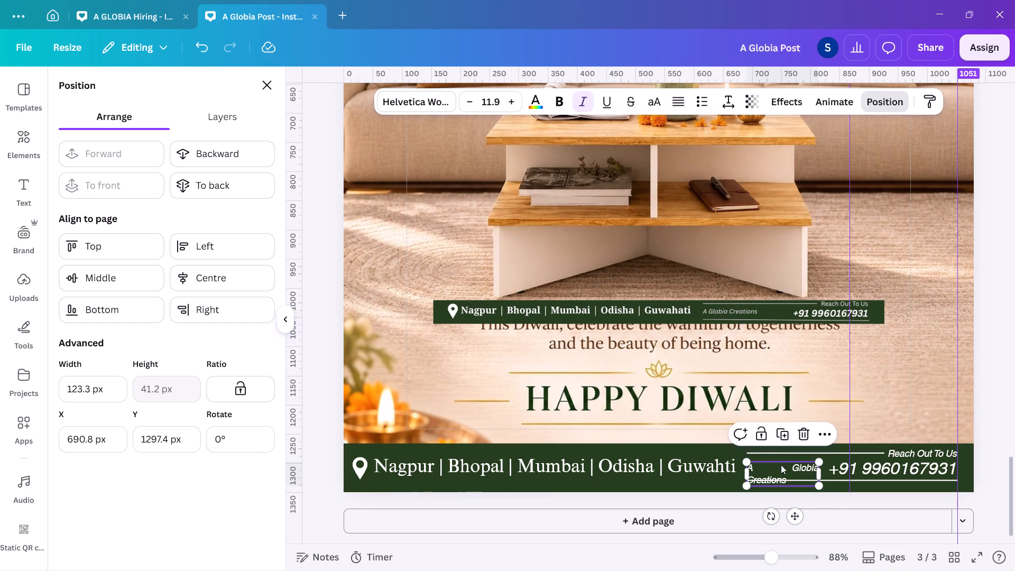
drag(821, 472, 827, 470)
double_click(985, 395)
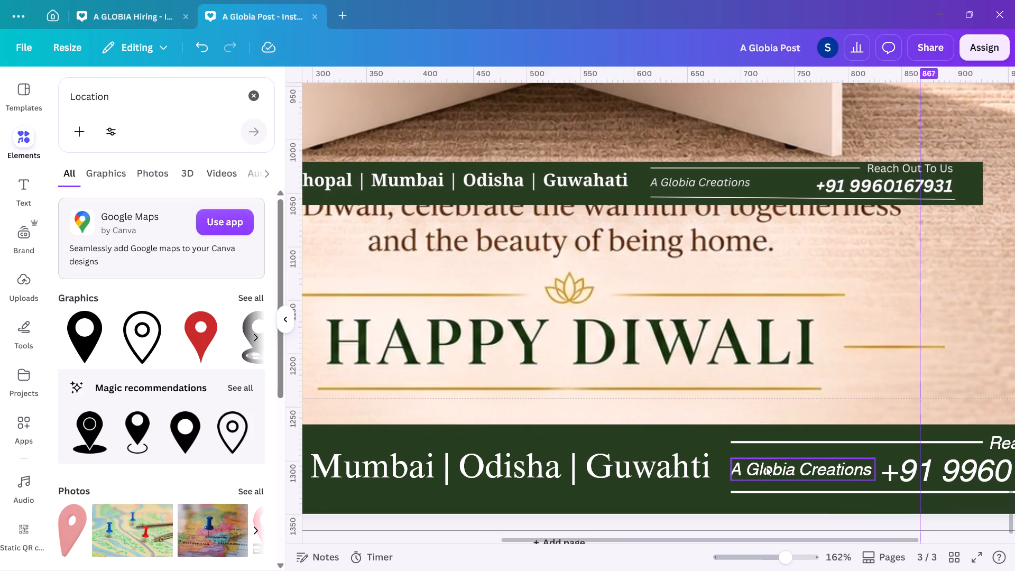
click(766, 472)
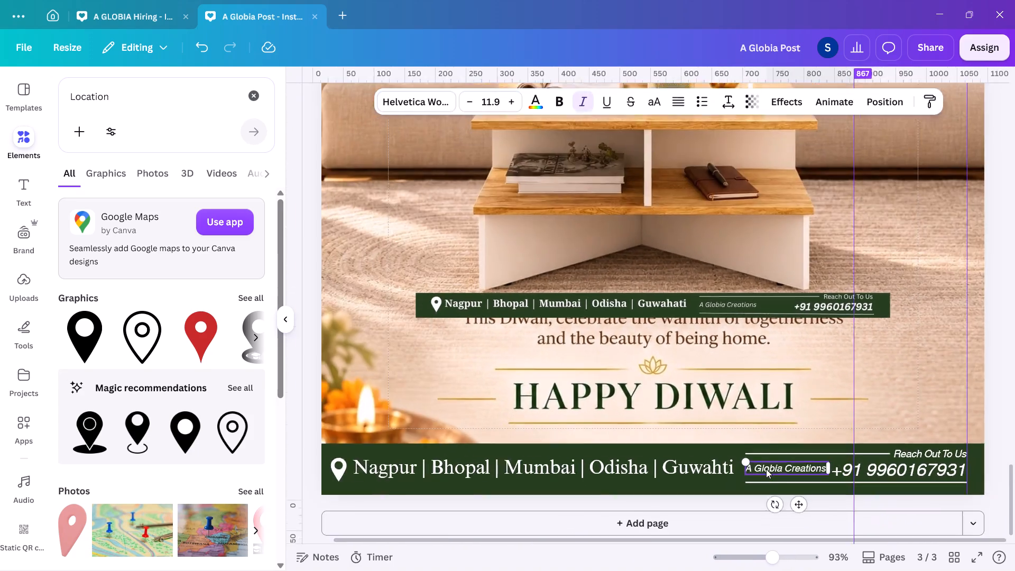
double_click(868, 472)
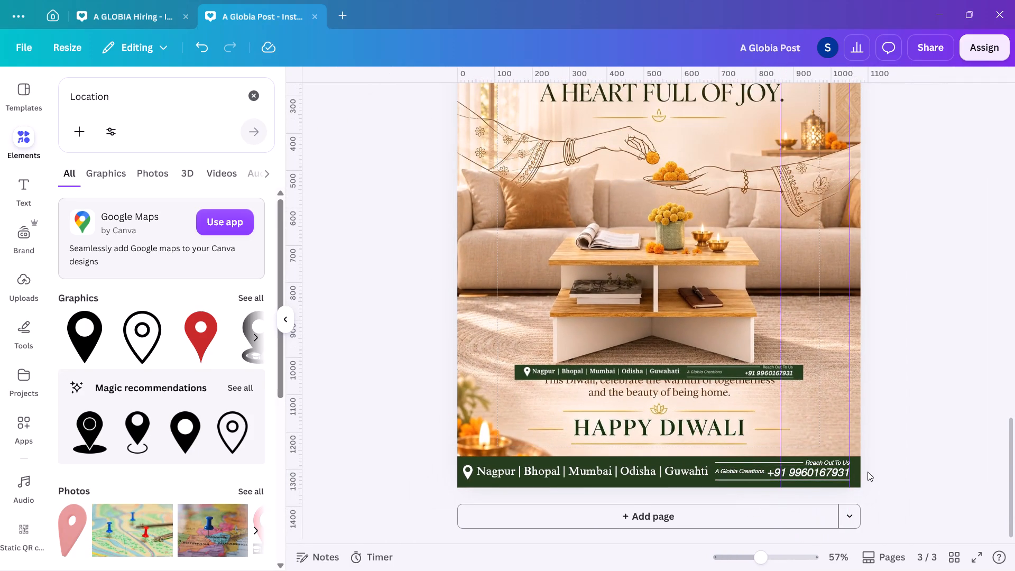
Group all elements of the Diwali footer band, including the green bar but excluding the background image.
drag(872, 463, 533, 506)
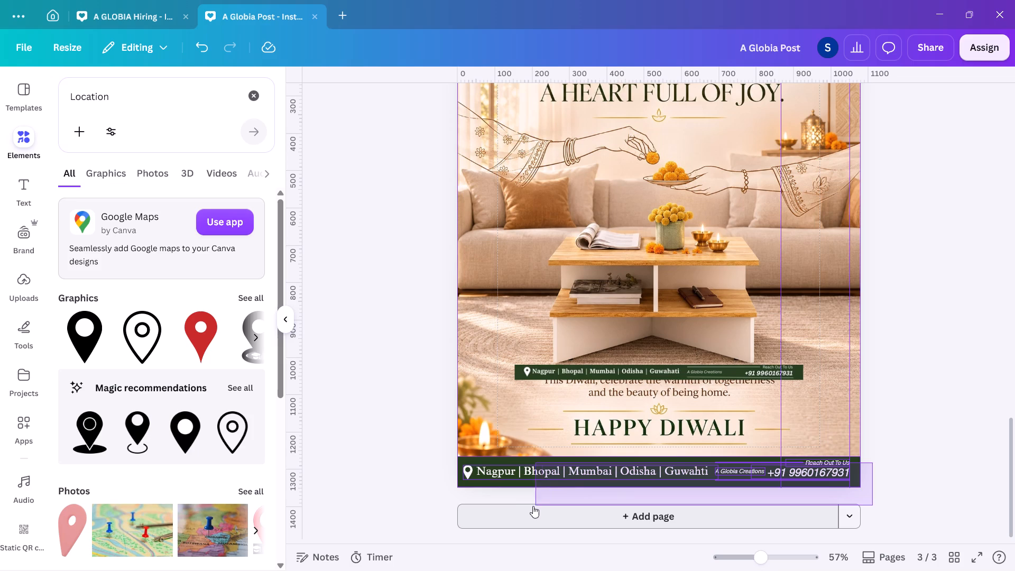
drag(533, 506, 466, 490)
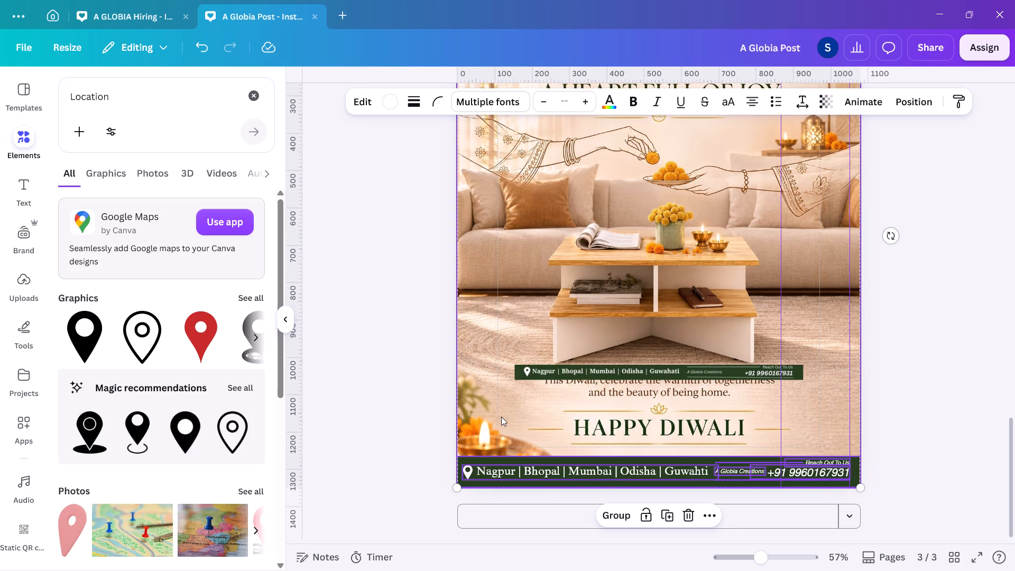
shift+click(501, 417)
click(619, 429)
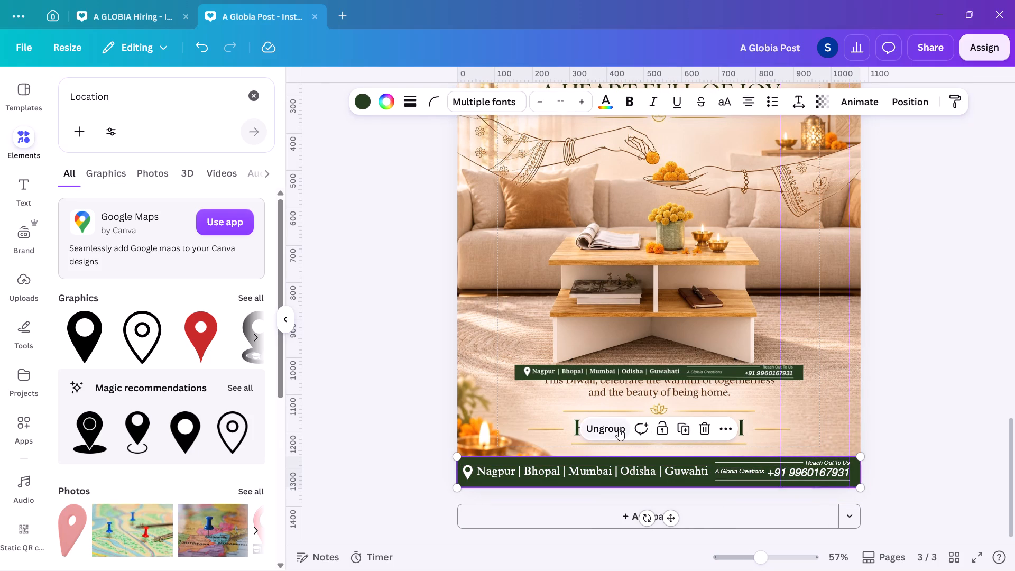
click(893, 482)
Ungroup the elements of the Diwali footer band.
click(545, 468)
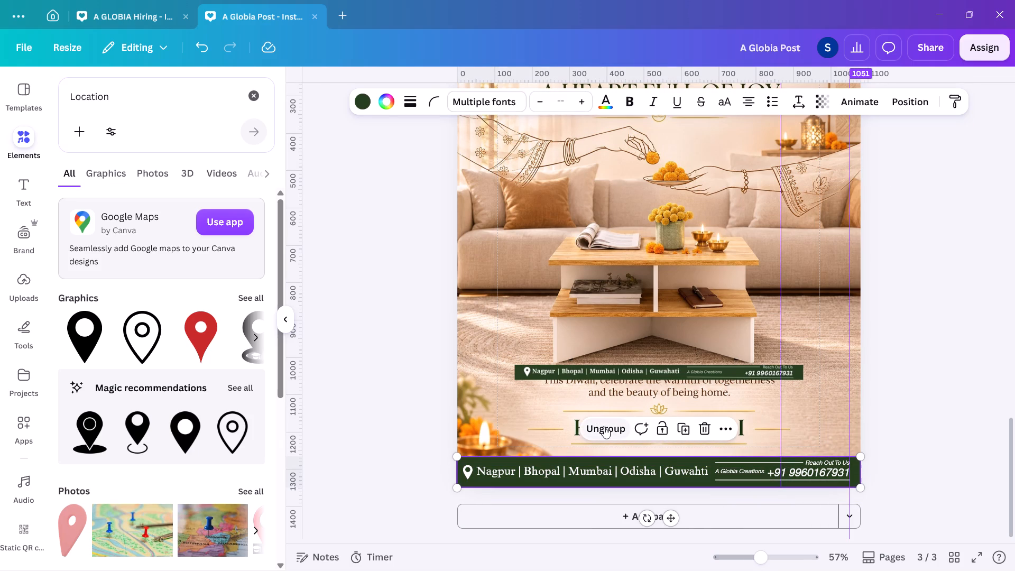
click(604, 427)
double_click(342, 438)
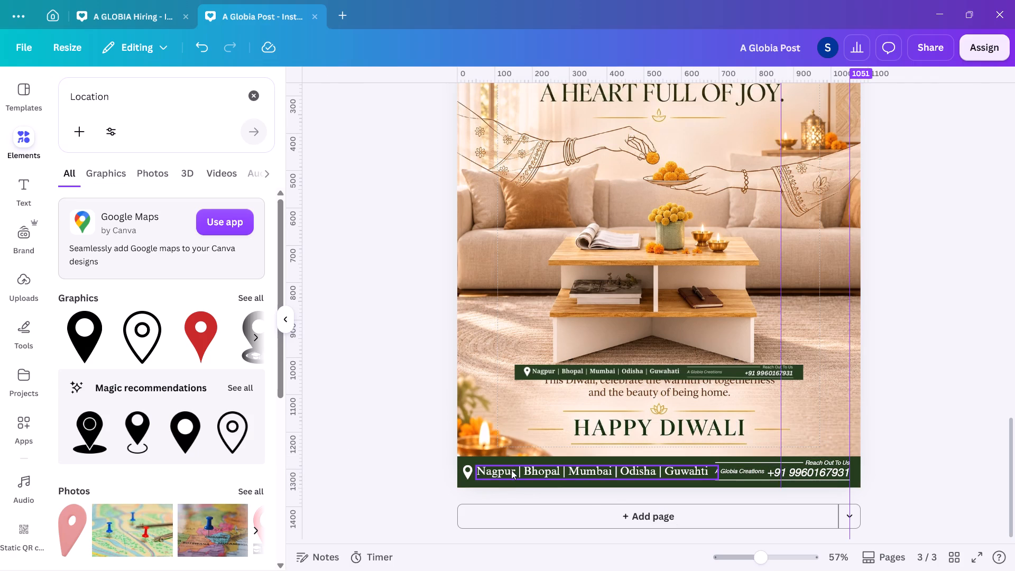
Narrow the city names text box to fit its text on one line and shift it slightly right, away from the location pin.
click(511, 470)
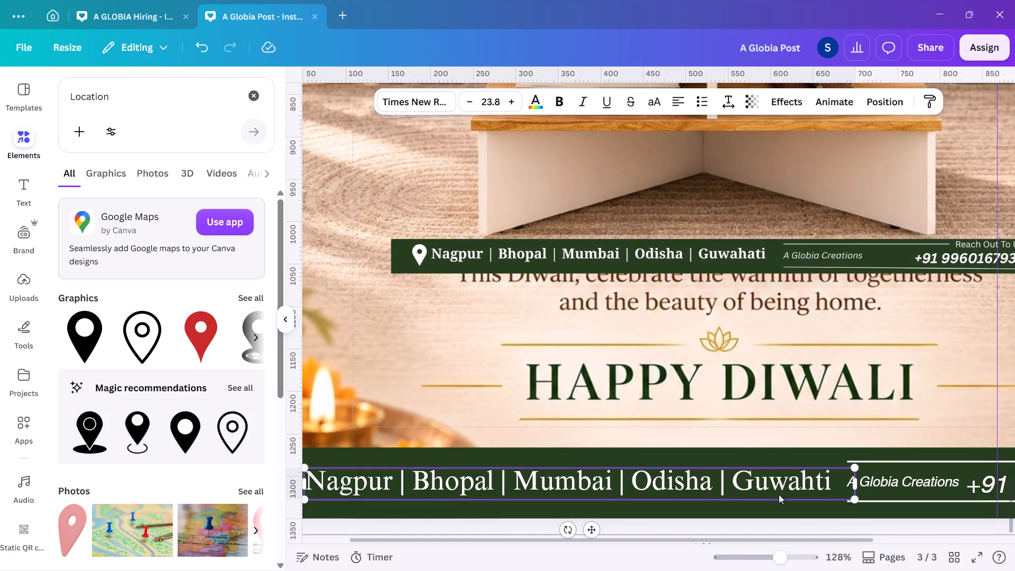
drag(857, 481, 843, 481)
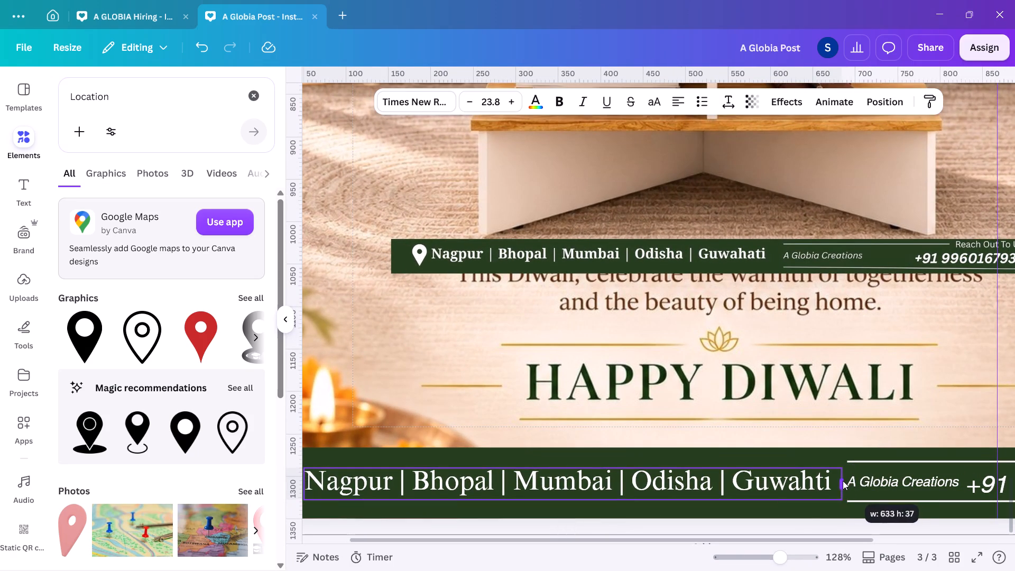
drag(843, 481, 837, 480)
scroll(837, 480, right, 3)
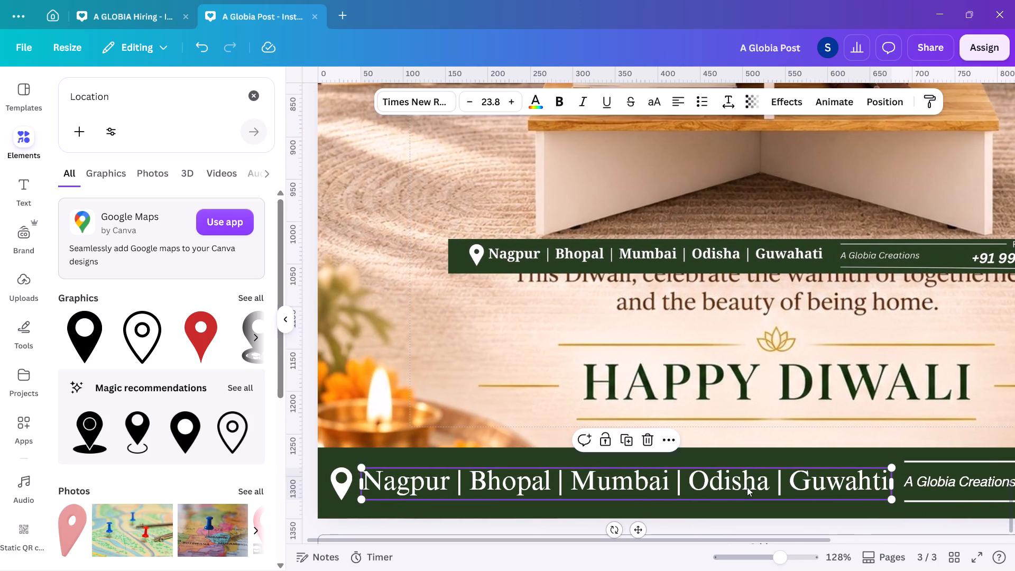
drag(717, 487, 722, 487)
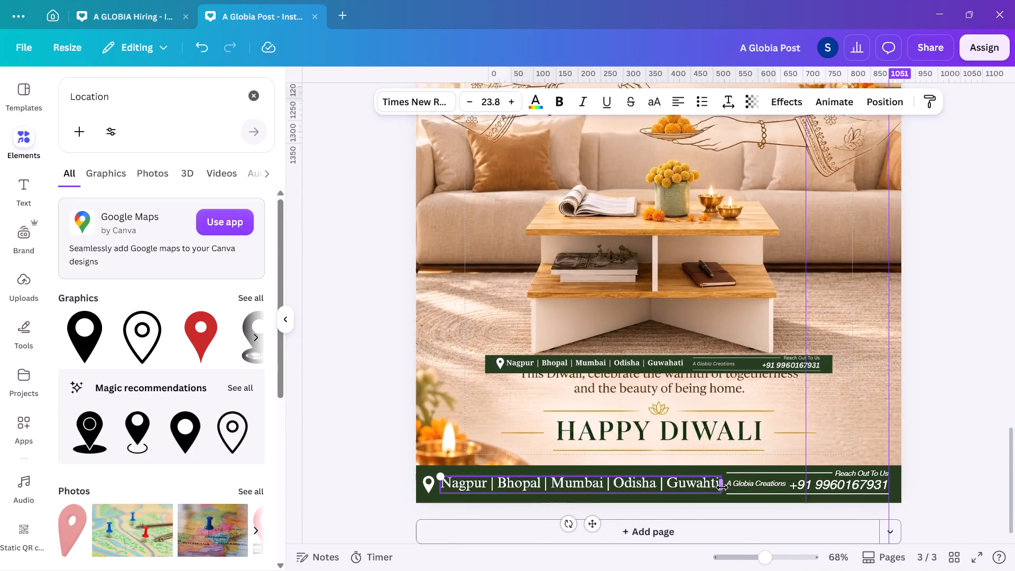
Group all elements of the Diwali footer band with its green bar, excluding the background image, and copy the group.
scroll(722, 487, right, 4)
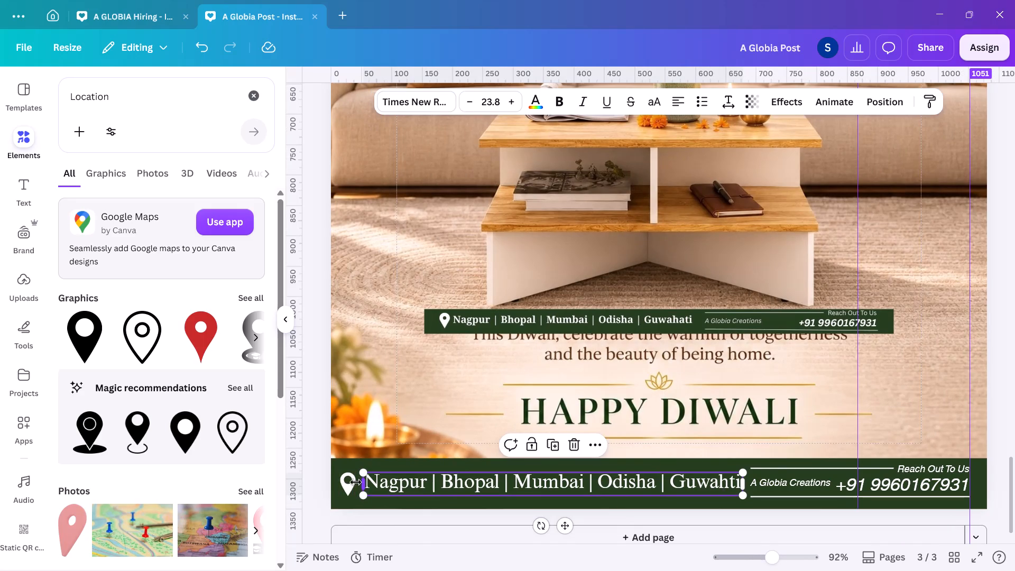
shift+click(348, 482)
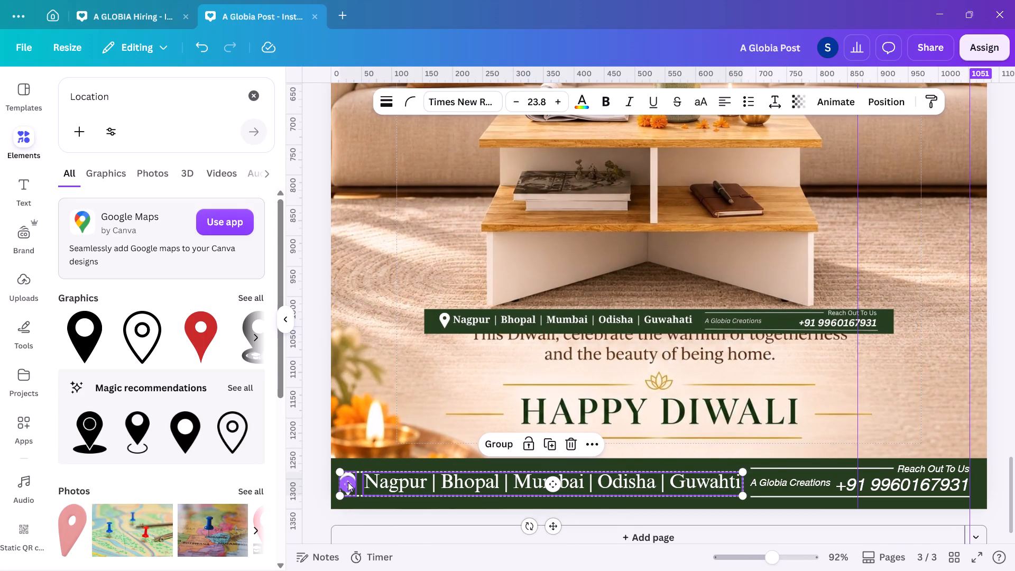
click(322, 462)
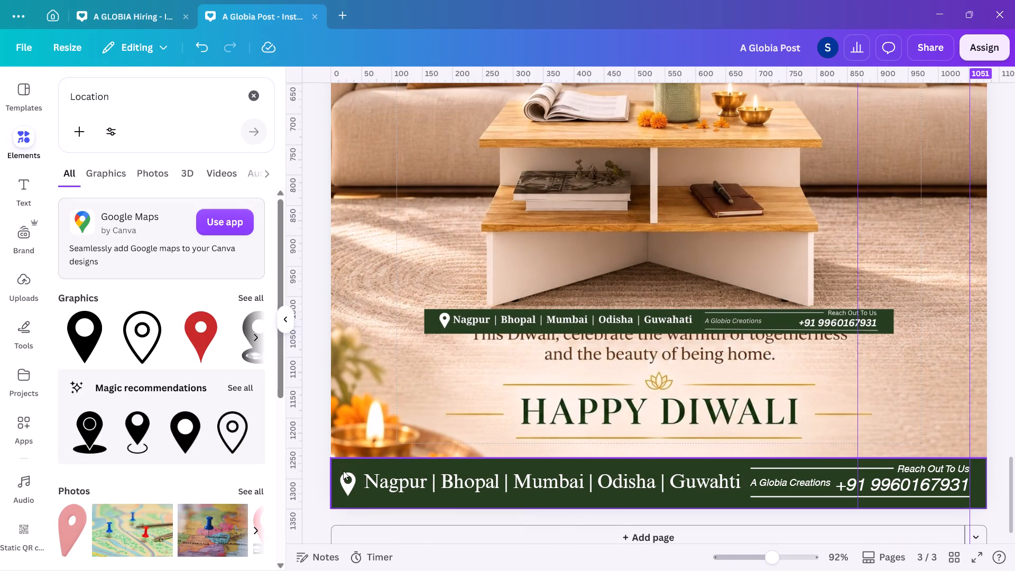
click(349, 478)
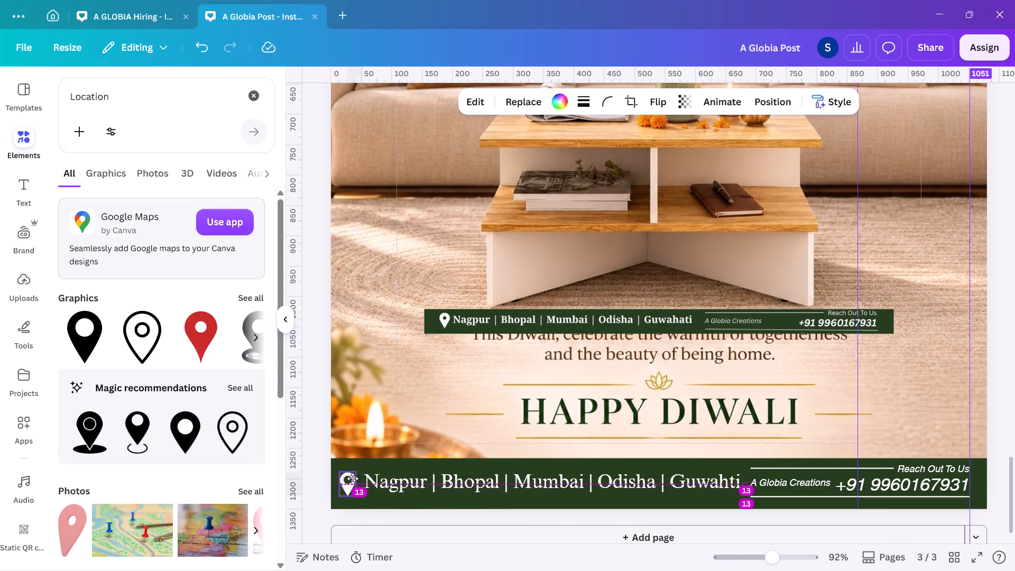
drag(320, 468, 590, 496)
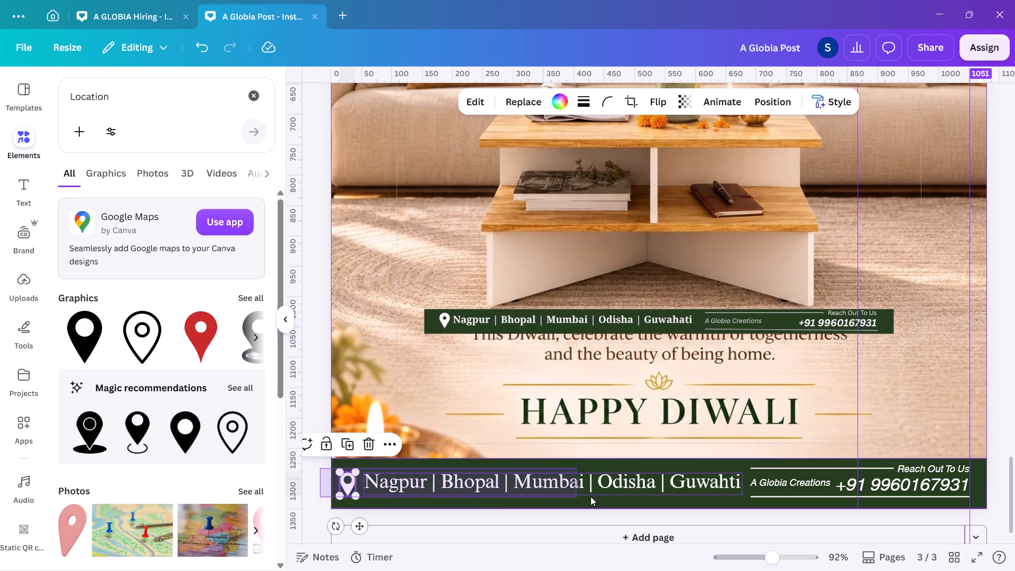
drag(590, 496, 829, 504)
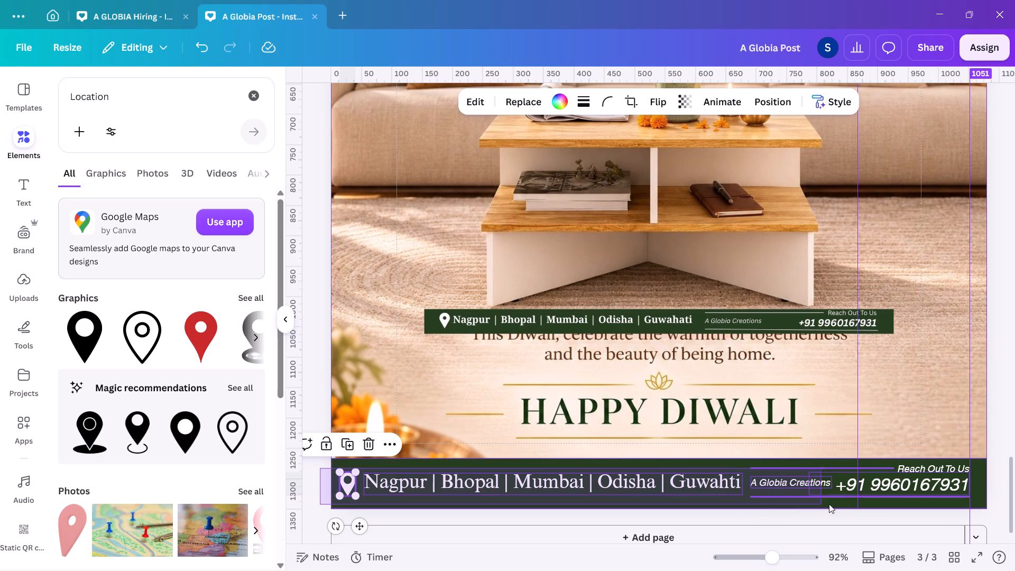
drag(829, 504, 989, 501)
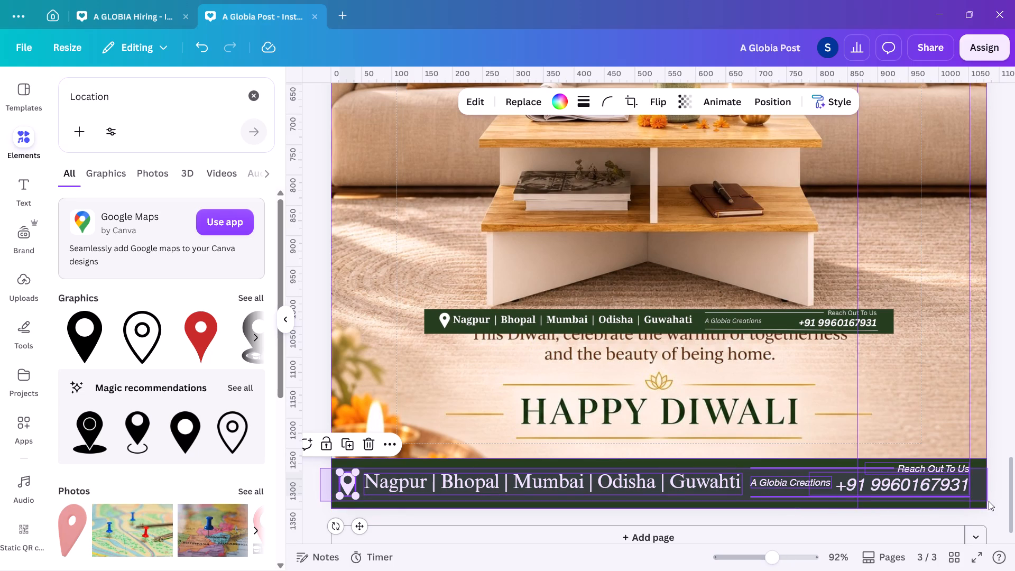
drag(989, 501, 979, 500)
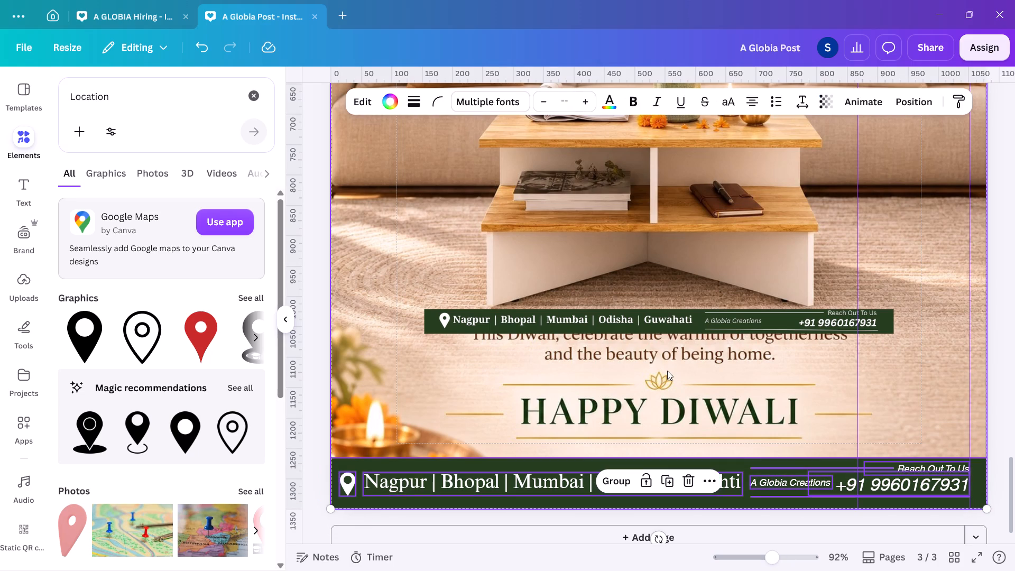
shift+click(667, 371)
click(612, 425)
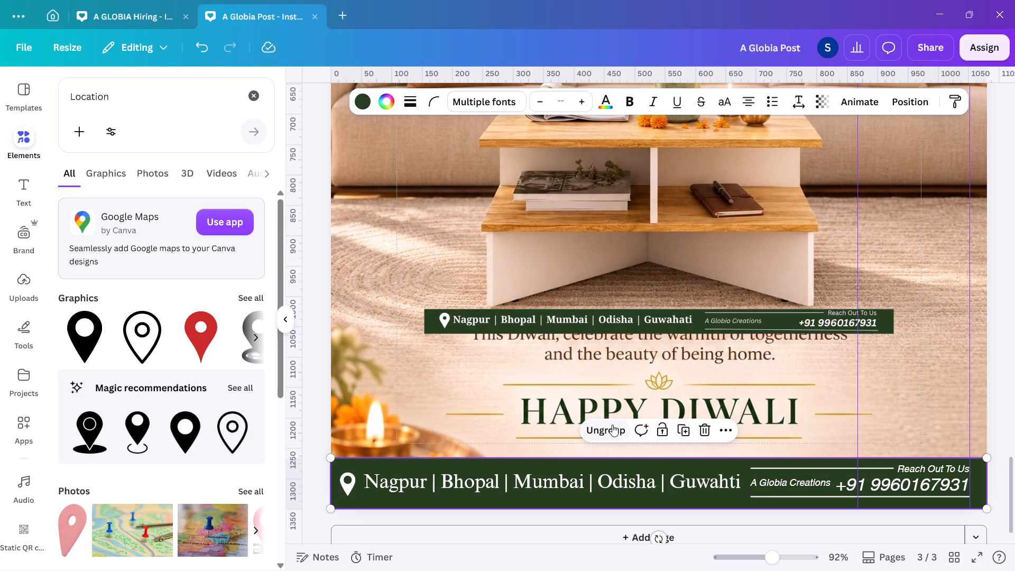
key(ctrl+c)
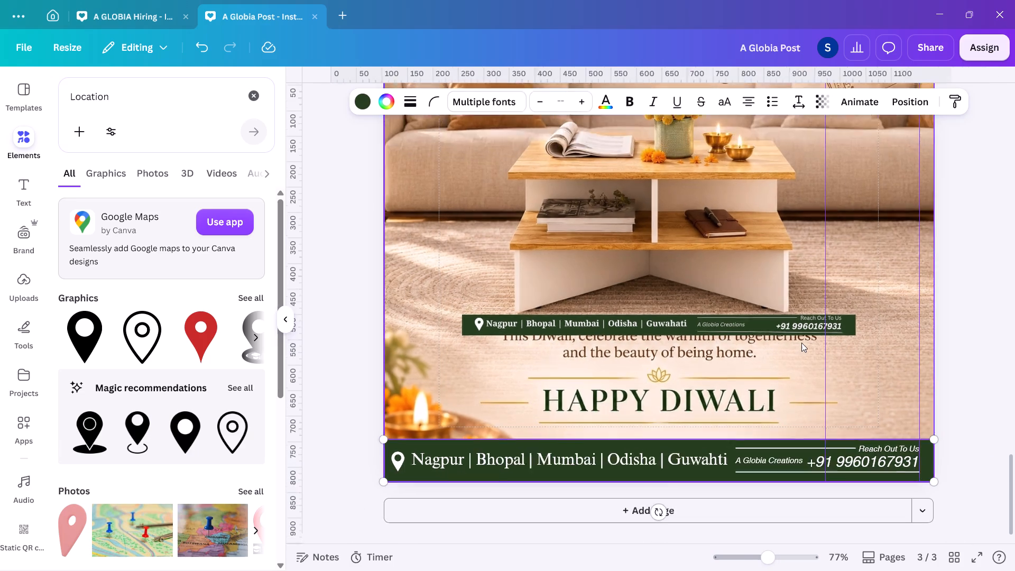
Delete the small reference footer strip image above the Diwali greeting text.
click(716, 391)
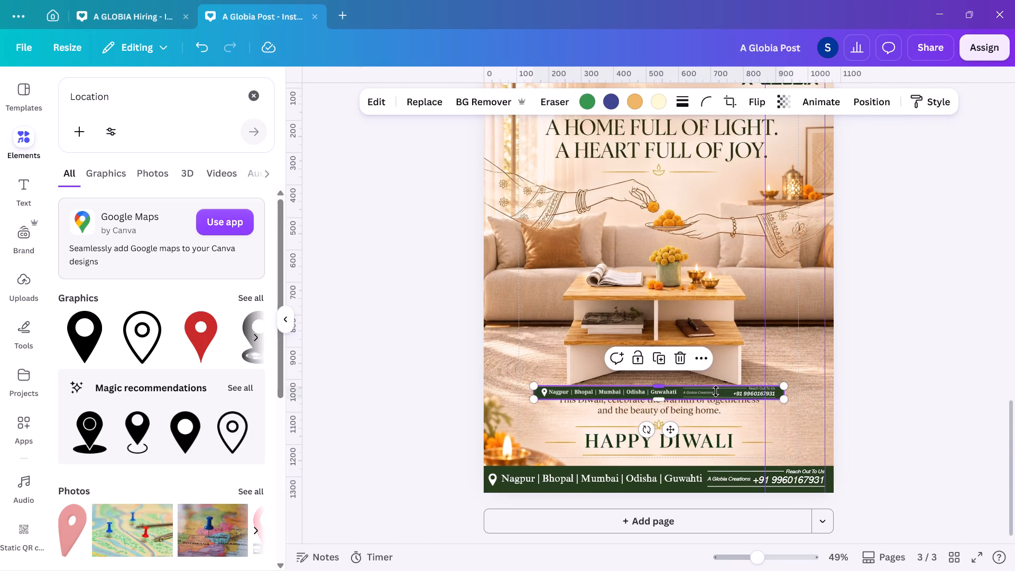
key(Delete)
Replace the plain green bar at the bottom of the Dhanteras page with the copied Diwali footer band.
scroll(716, 391, up, 2)
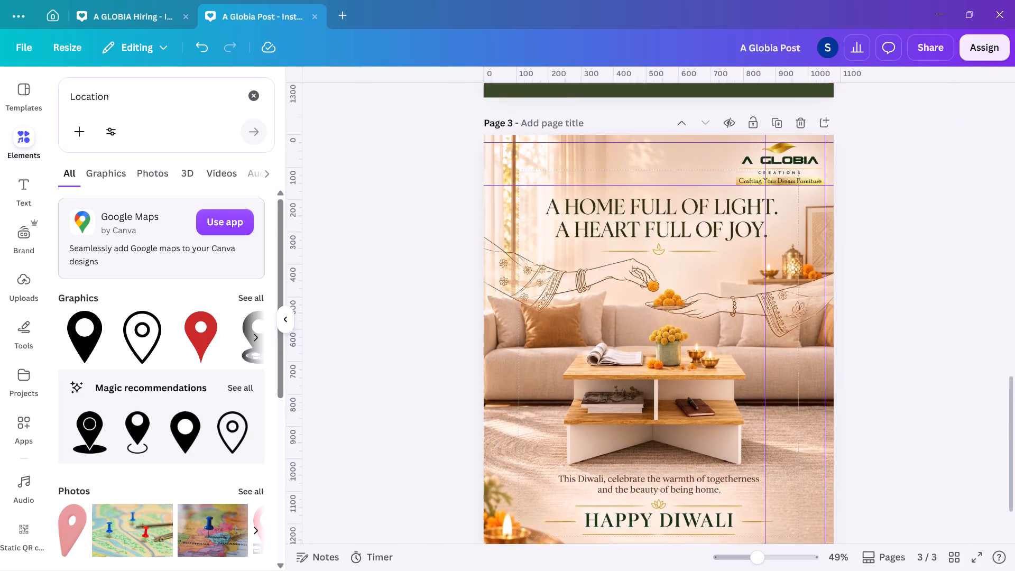
scroll(716, 391, up, 1)
click(649, 273)
key(Delete)
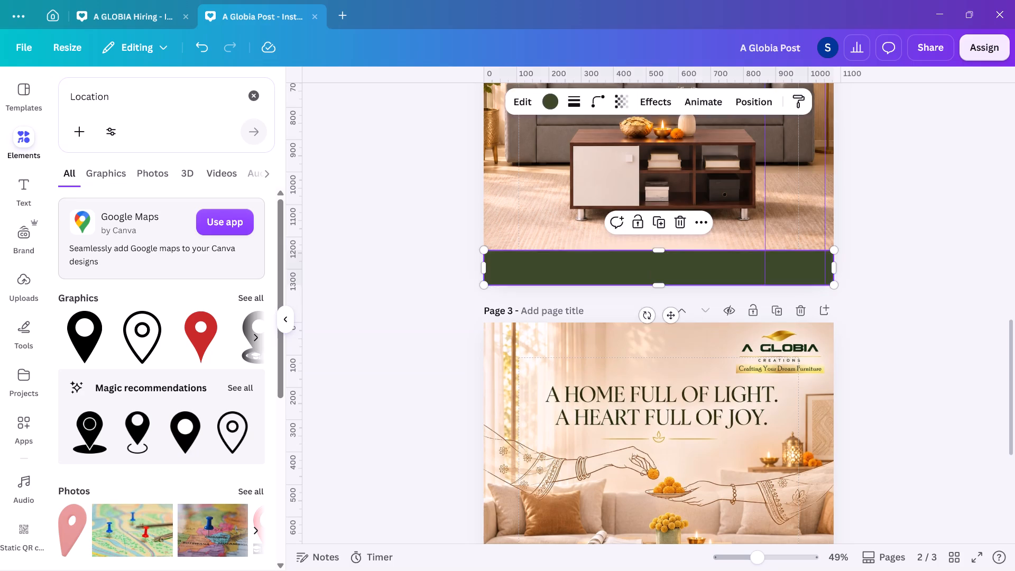
click(630, 200)
key(ctrl+v)
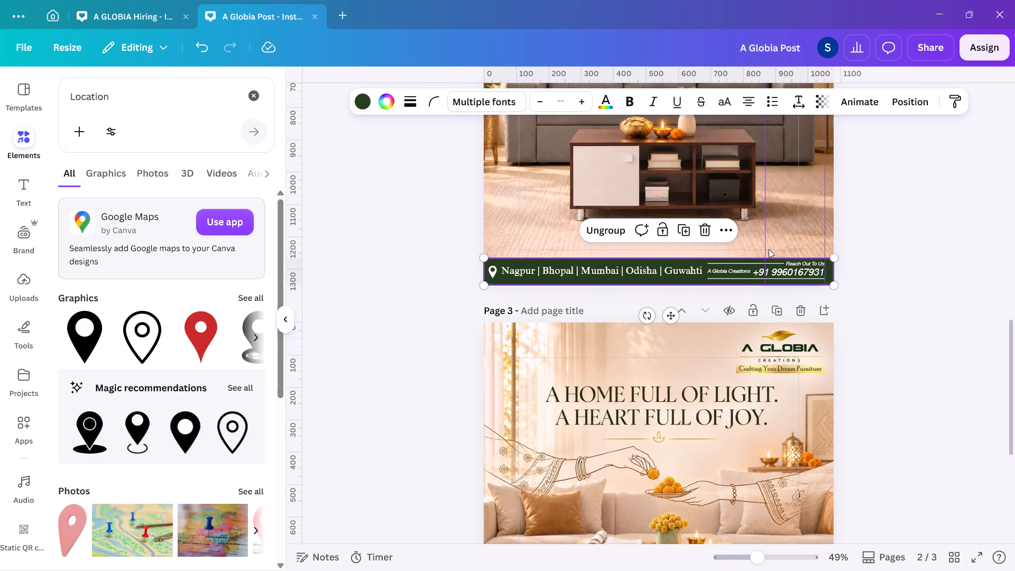
double_click(878, 305)
Delete the blank first page of the design.
scroll(878, 305, up, 2)
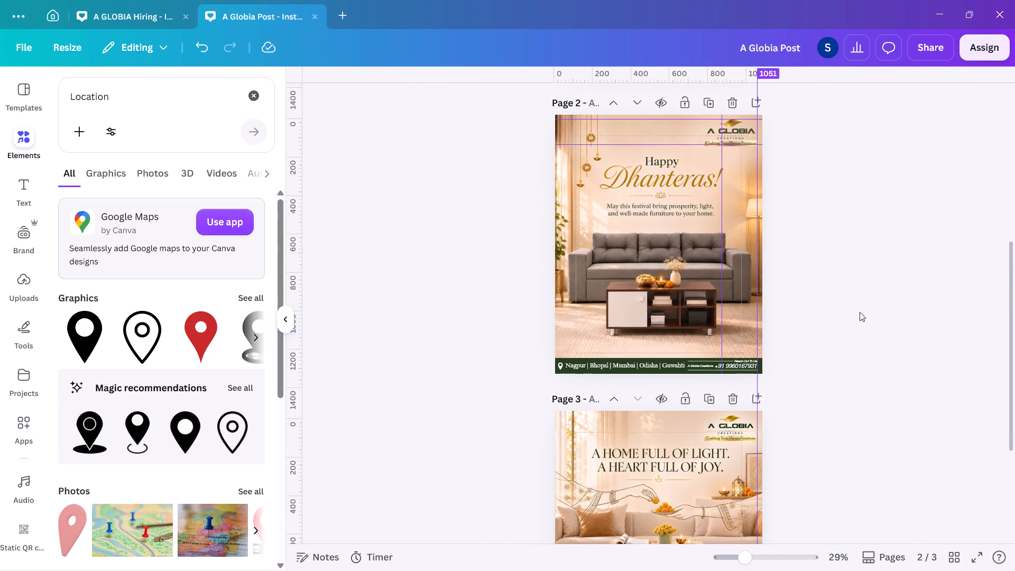
scroll(860, 312, down, 4)
scroll(860, 312, up, 4)
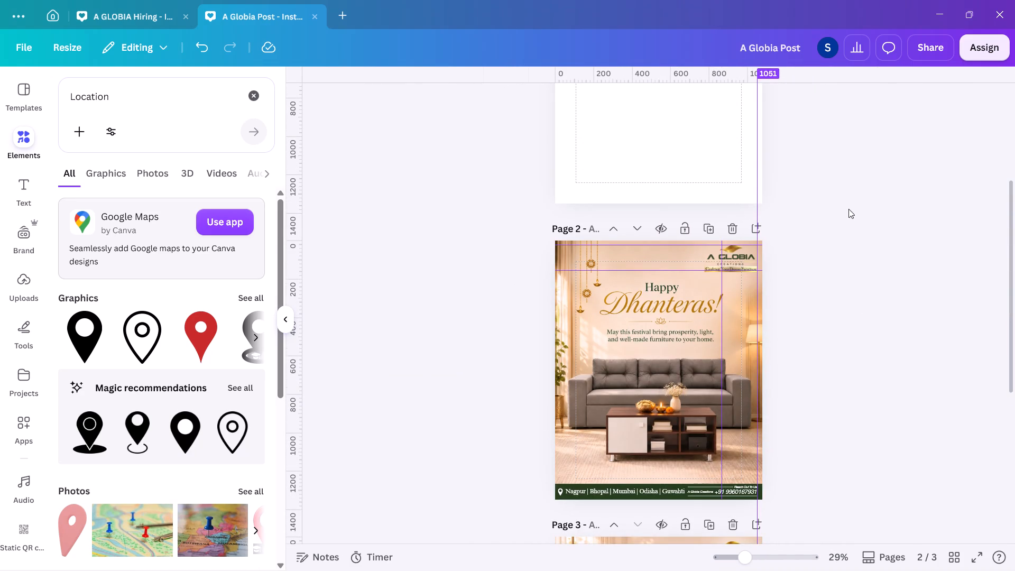
scroll(774, 140, up, 4)
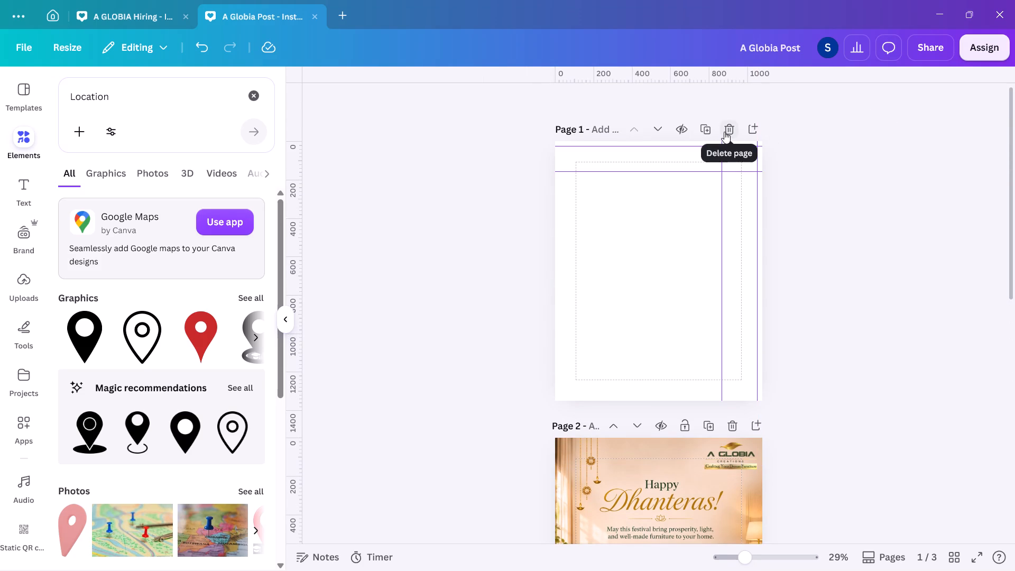
click(724, 132)
Download only the Dhanteras page as a PNG with the size multiplier set to 2.5.
click(927, 49)
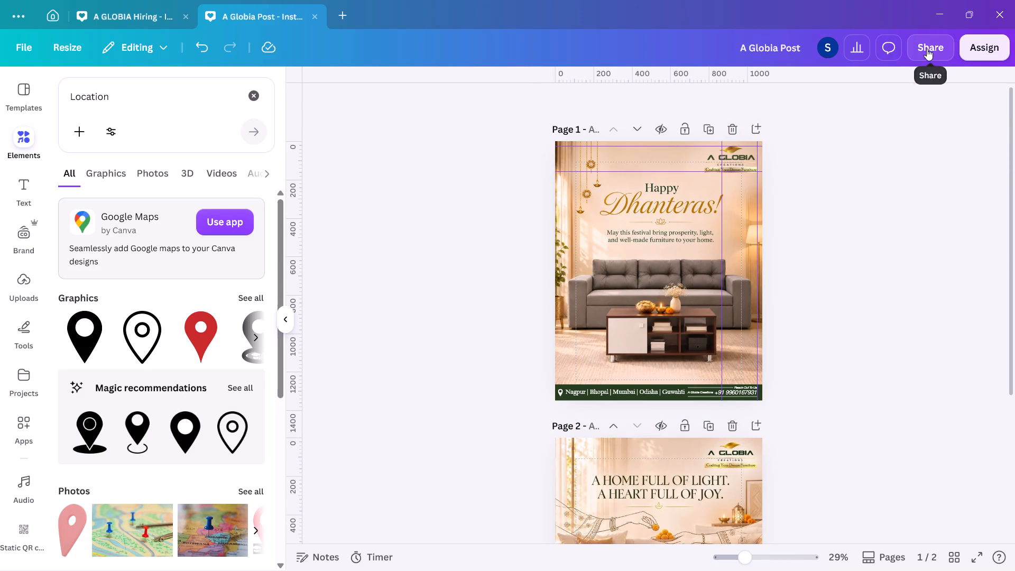
click(772, 375)
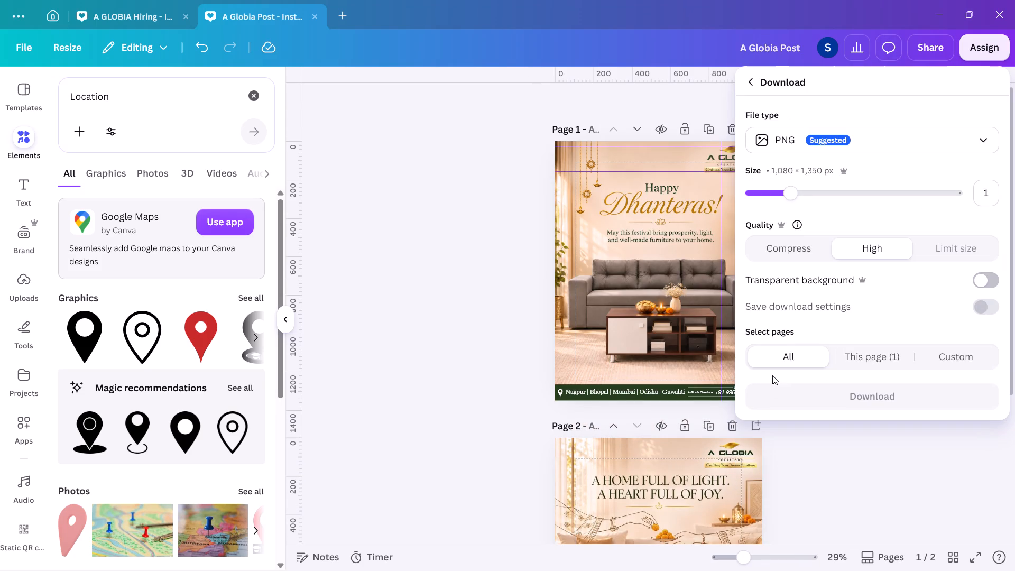
click(869, 361)
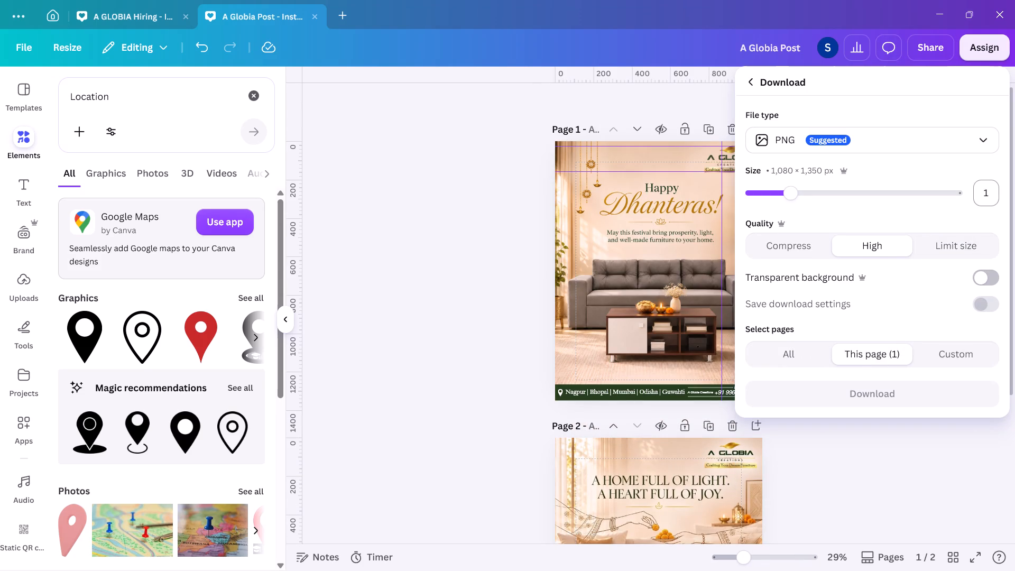
click(984, 196)
text(2.5)
key(Return)
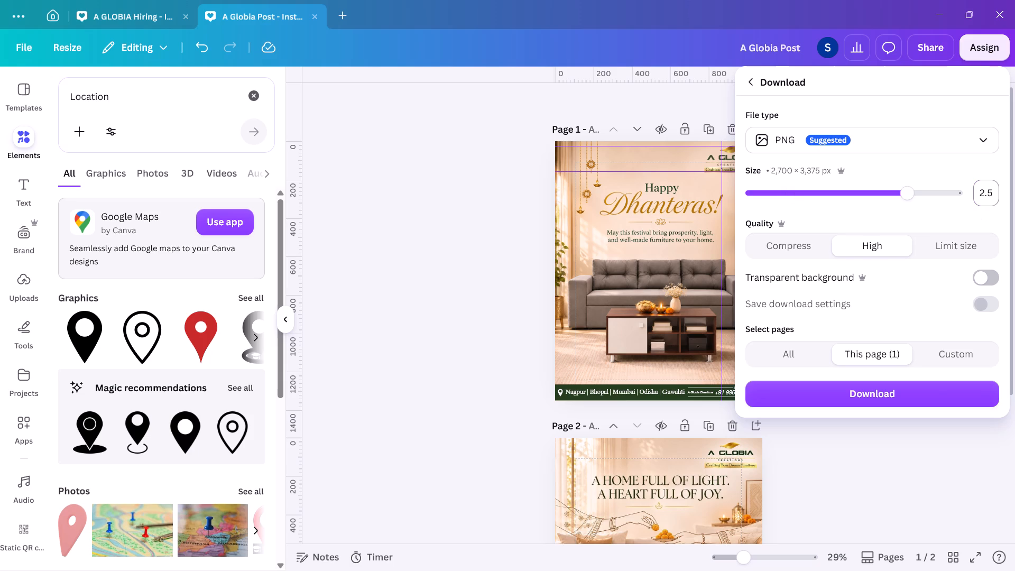
click(938, 383)
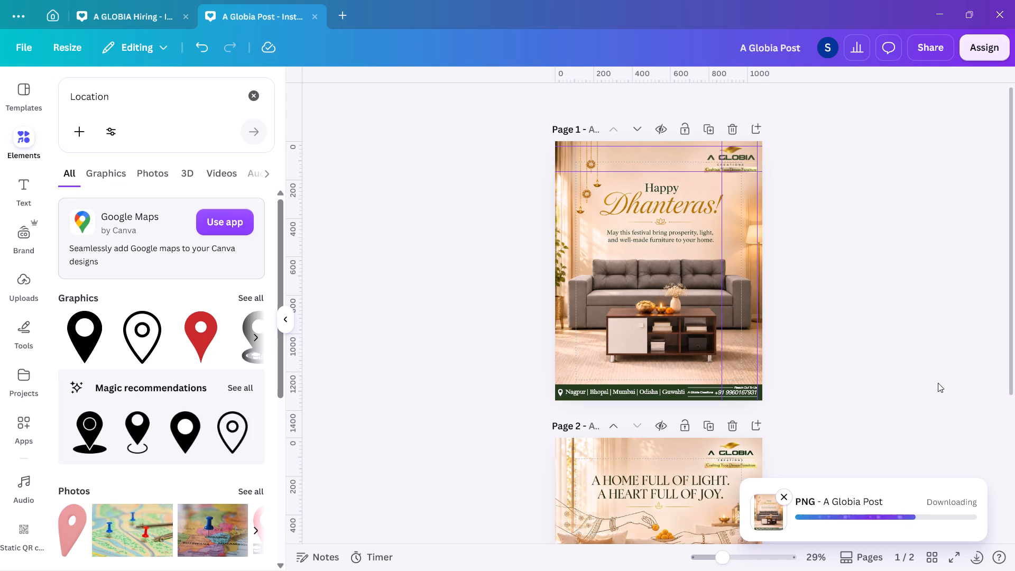
Save the downloaded Dhanteras page as "A Globia Dhanteras" in the D: drive.
scroll(938, 383, up, 1)
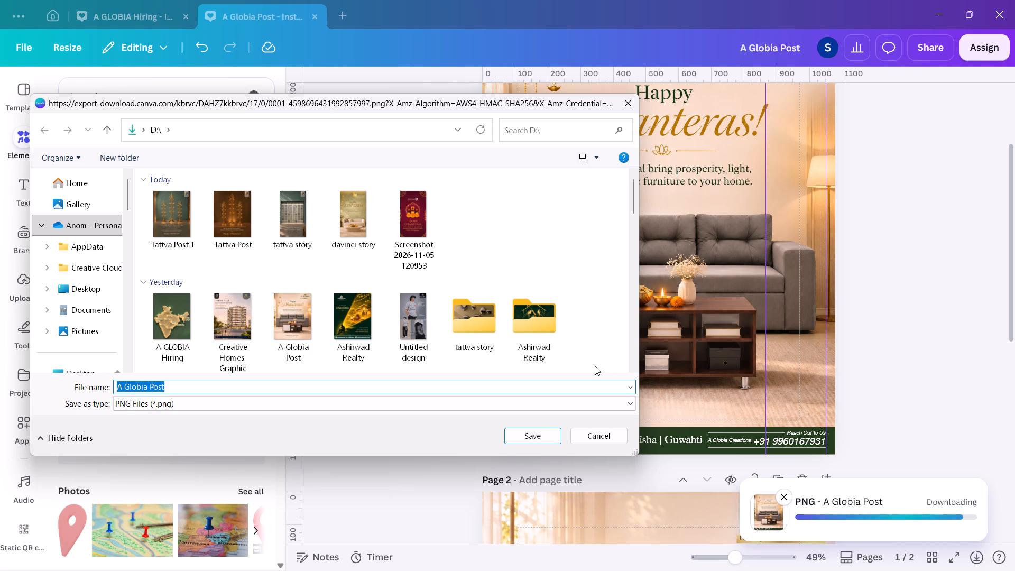
key(Right)
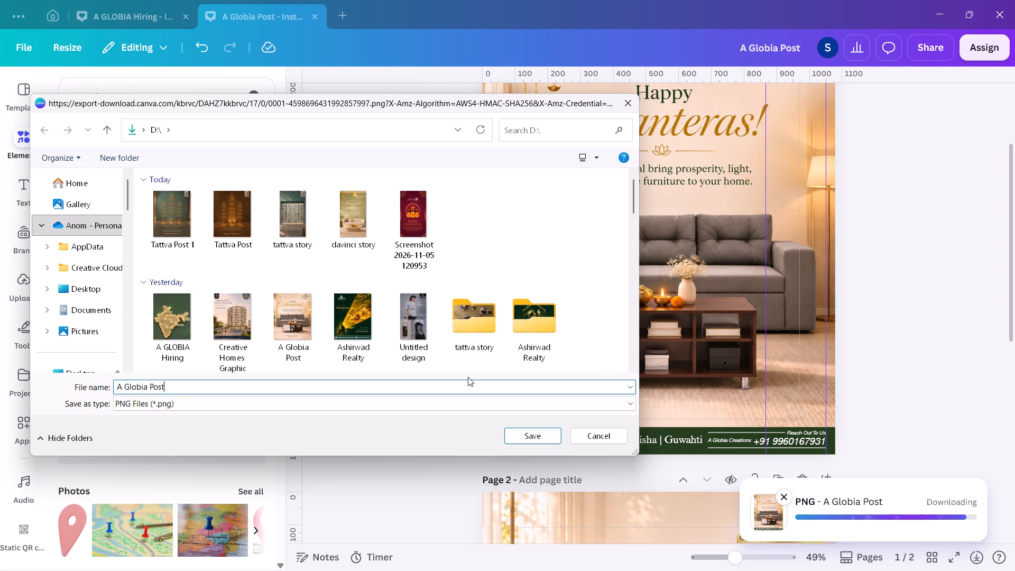
key(BackSpace)
key(BackSpace)
key(BackSpace)
key(BackSpace)
text(Dhanterea)
key(BackSpace)
key(s)
key(BackSpace)
key(BackSpace)
text(as)
key(Return)
Download only the Diwali page as a PNG, keeping the existing size and quality settings.
scroll(578, 409, down, 6)
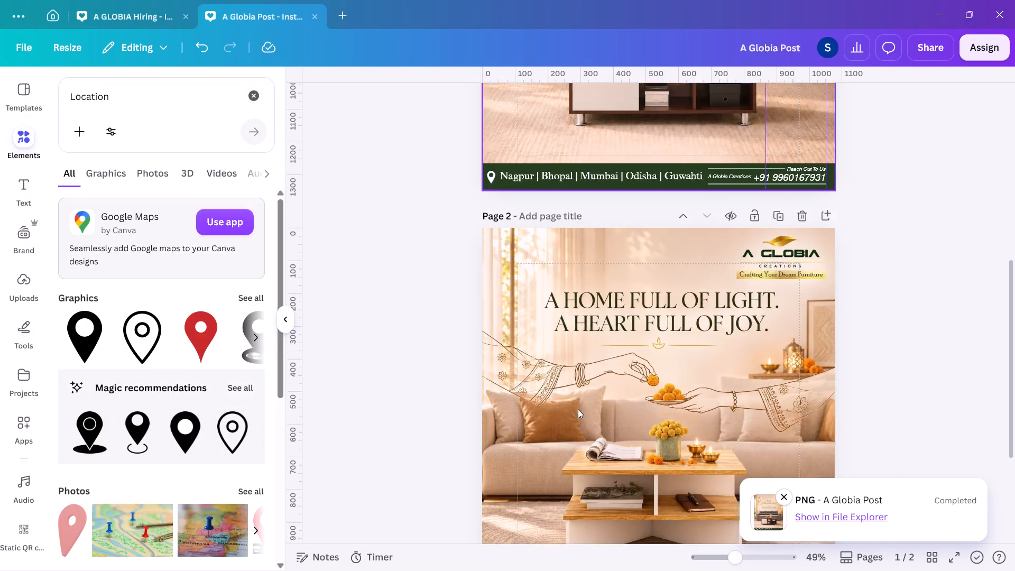
scroll(781, 230, up, 1)
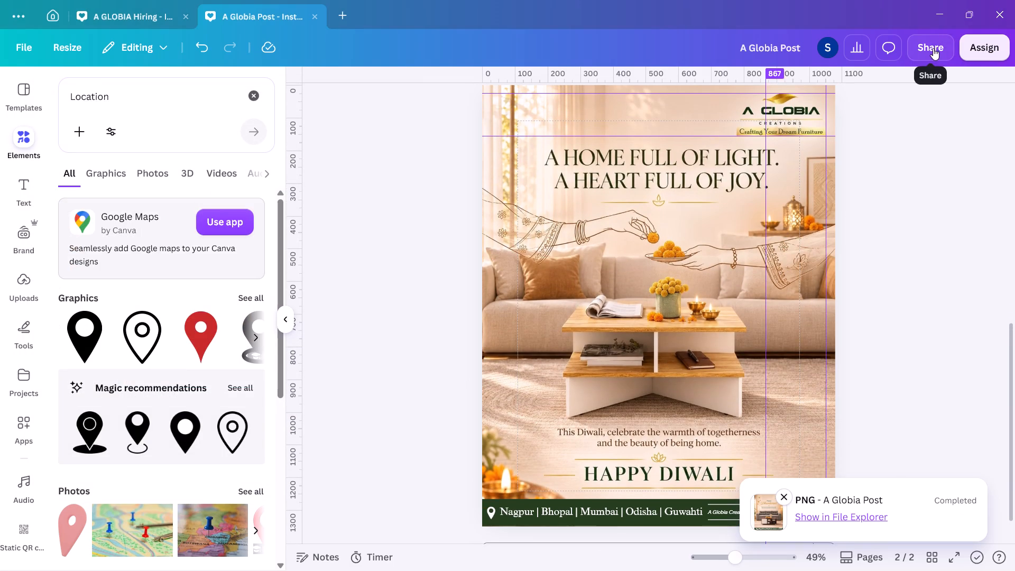
click(933, 48)
click(771, 373)
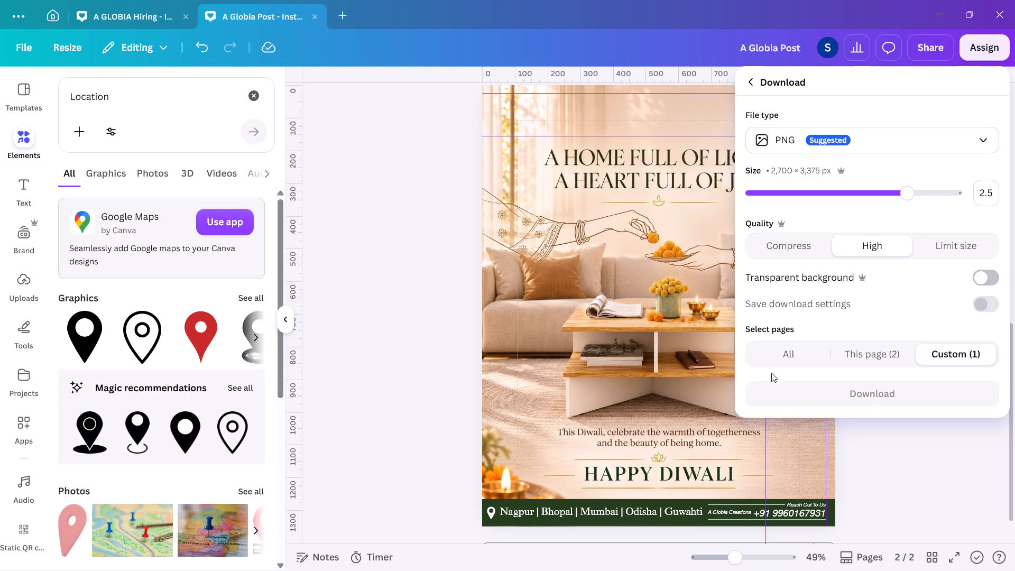
click(870, 349)
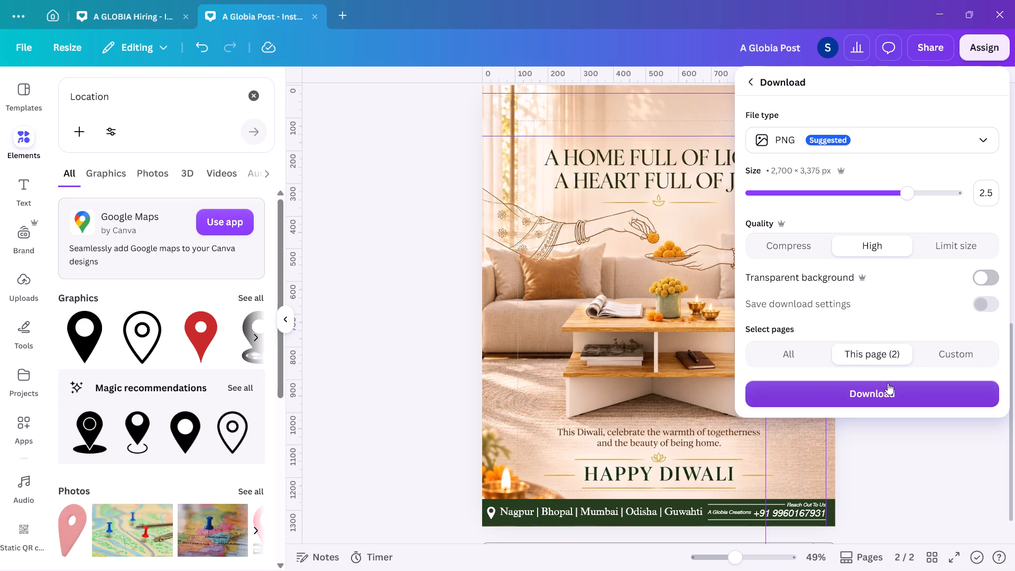
click(896, 391)
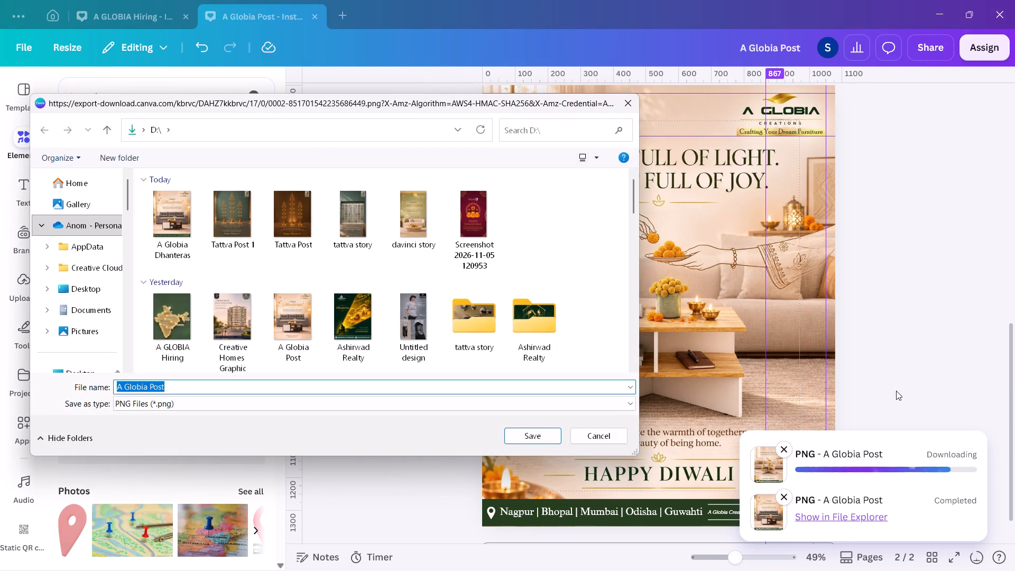
Save the downloaded Diwali page as "A Globia Diwali" in the D: drive.
key(Right)
key(BackSpace)
key(BackSpace)
key(BackSpace)
key(BackSpace)
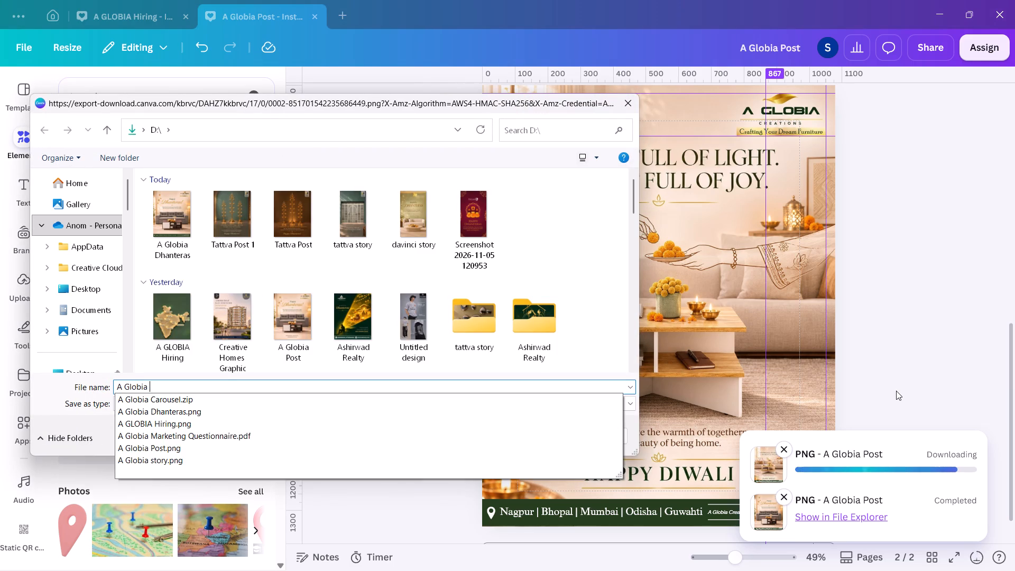
text(Diwali)
key(Return)
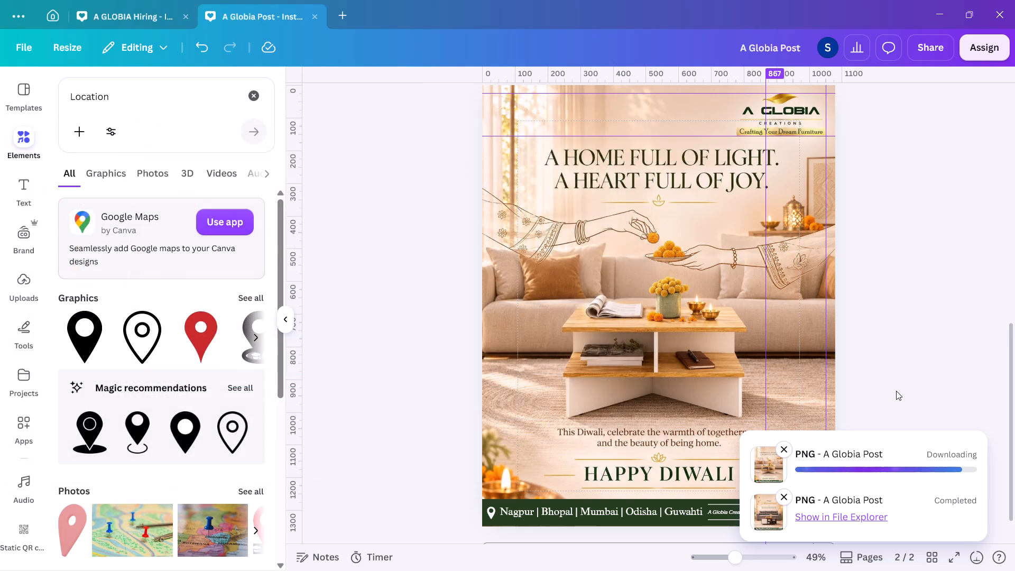
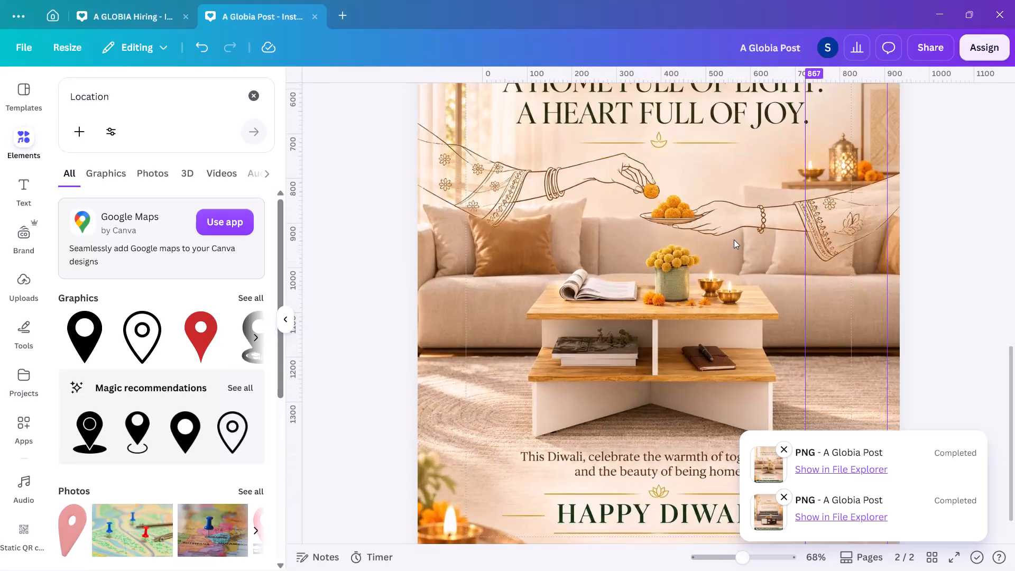
Dismiss both completed-download notifications covering the Diwali page's footer.
scroll(734, 240, down, 3)
click(790, 452)
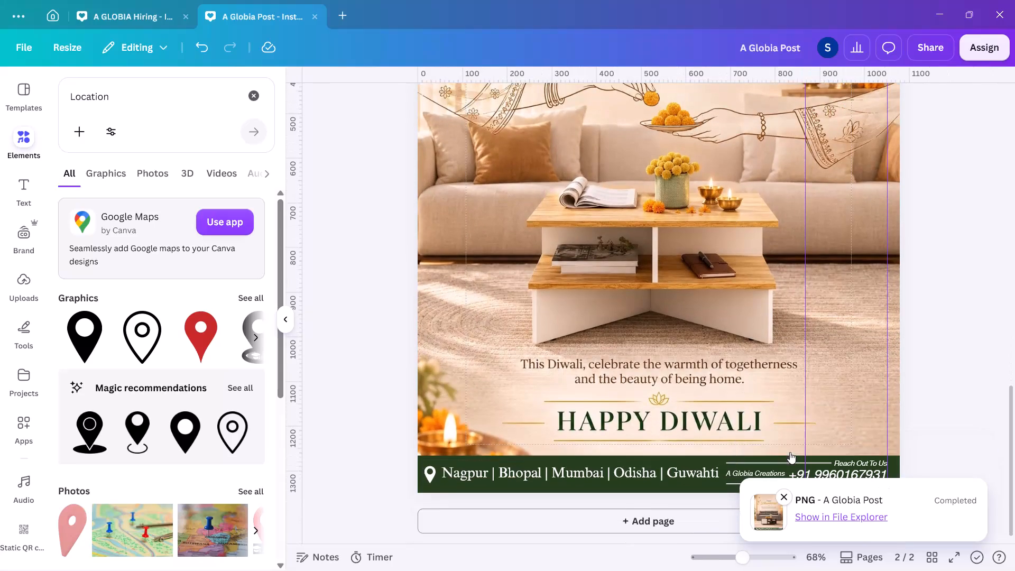
click(782, 498)
Ungroup the contact footer on the Diwali page and select only its dark green background band.
click(761, 475)
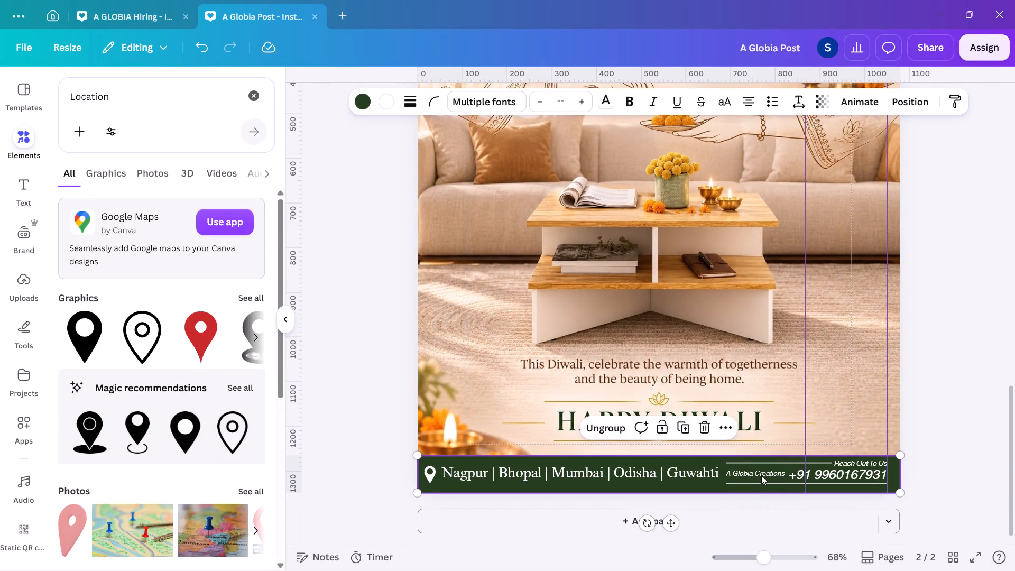
click(623, 425)
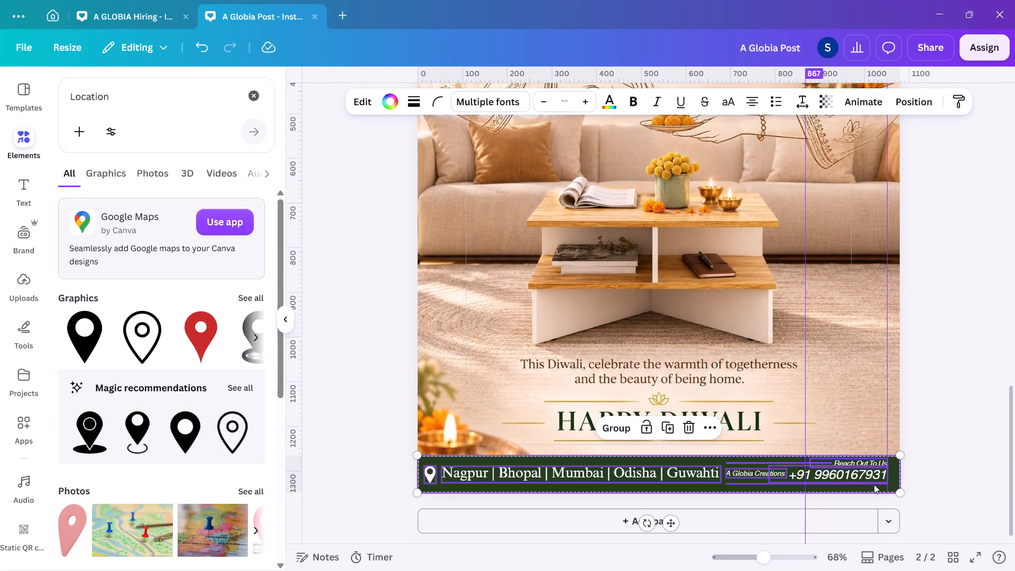
double_click(940, 500)
click(683, 459)
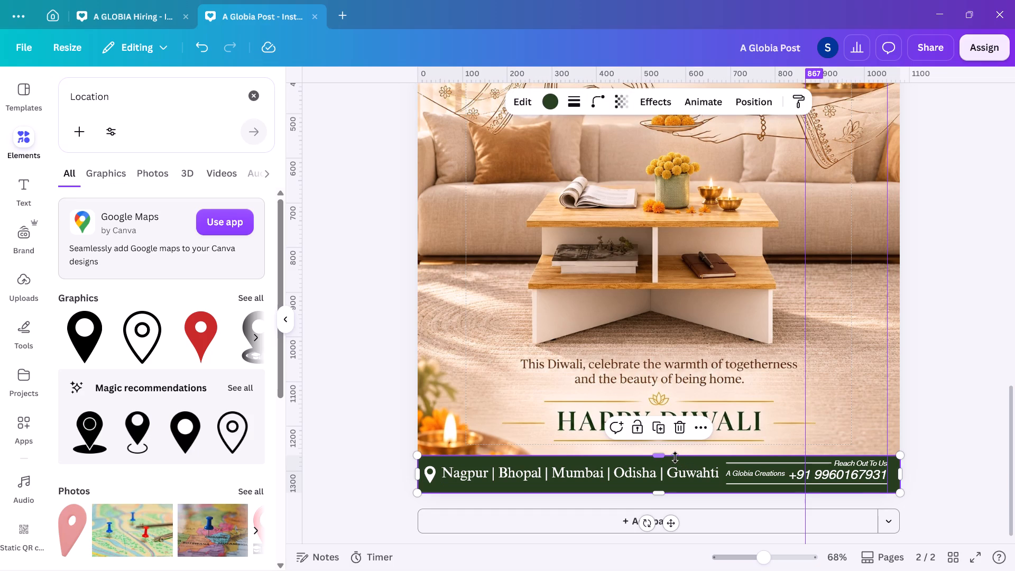
Switch to Pinterest in the browser and search for "Footer".
key(alt+Tab)
click(470, 0)
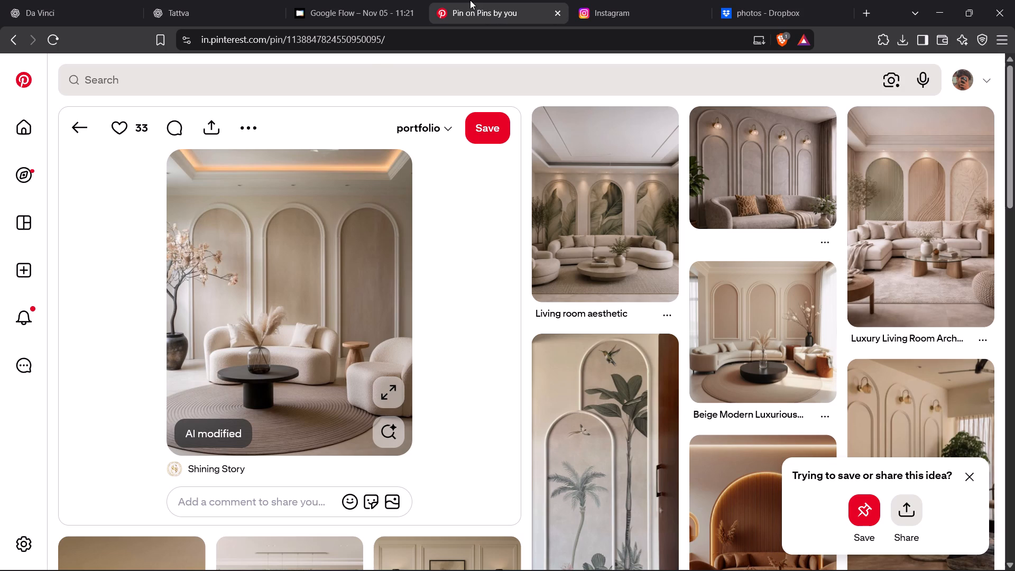
click(365, 80)
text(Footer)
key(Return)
scroll(364, 115, up, 1)
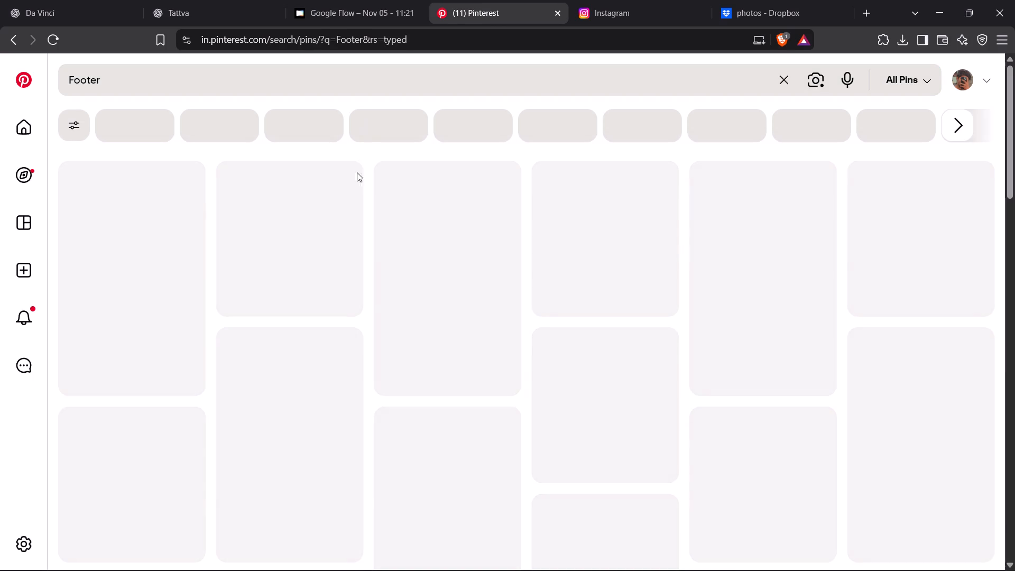
scroll(357, 172, up, 1)
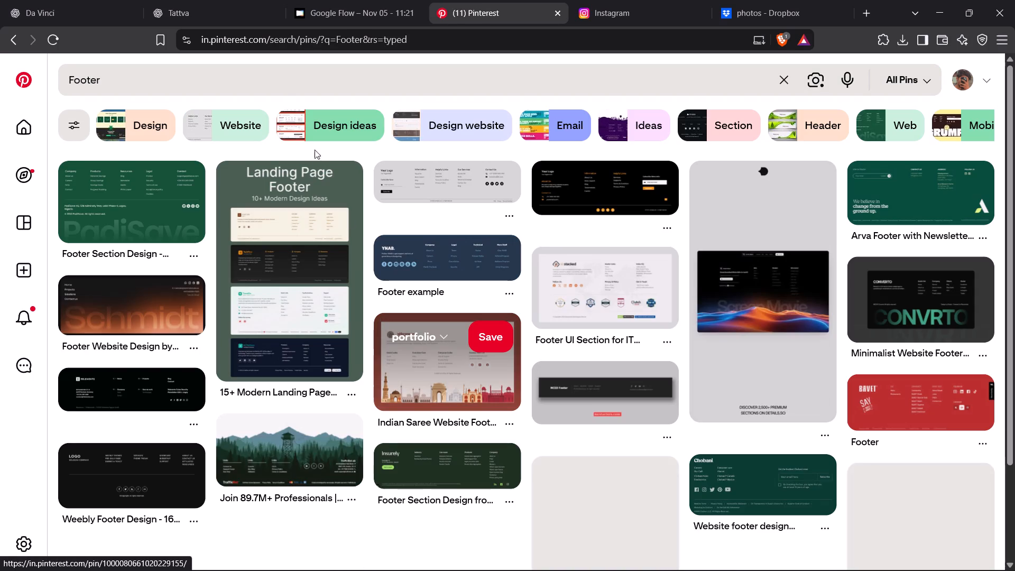
Refine the Pinterest search to "Footer design for insta post".
click(277, 85)
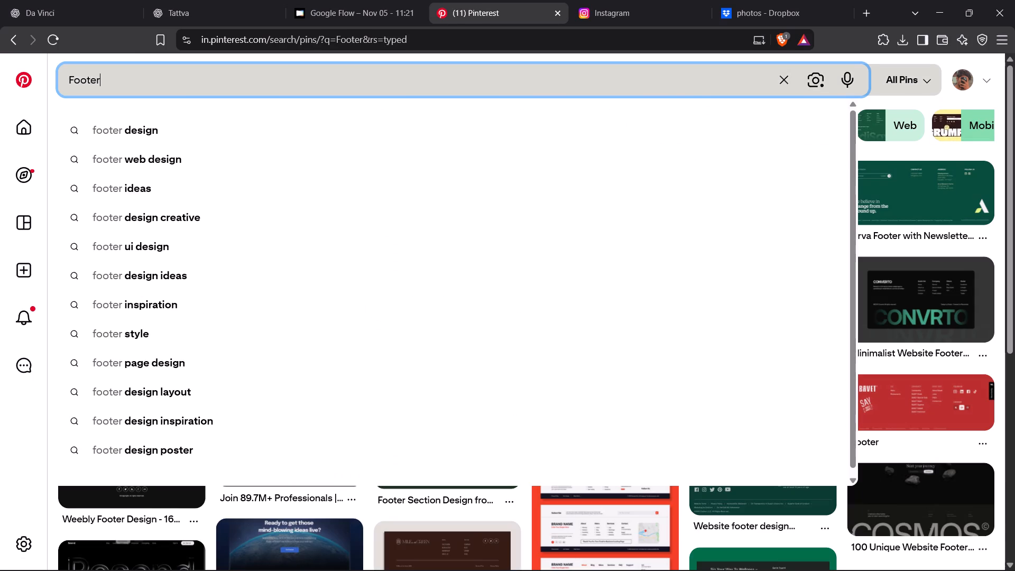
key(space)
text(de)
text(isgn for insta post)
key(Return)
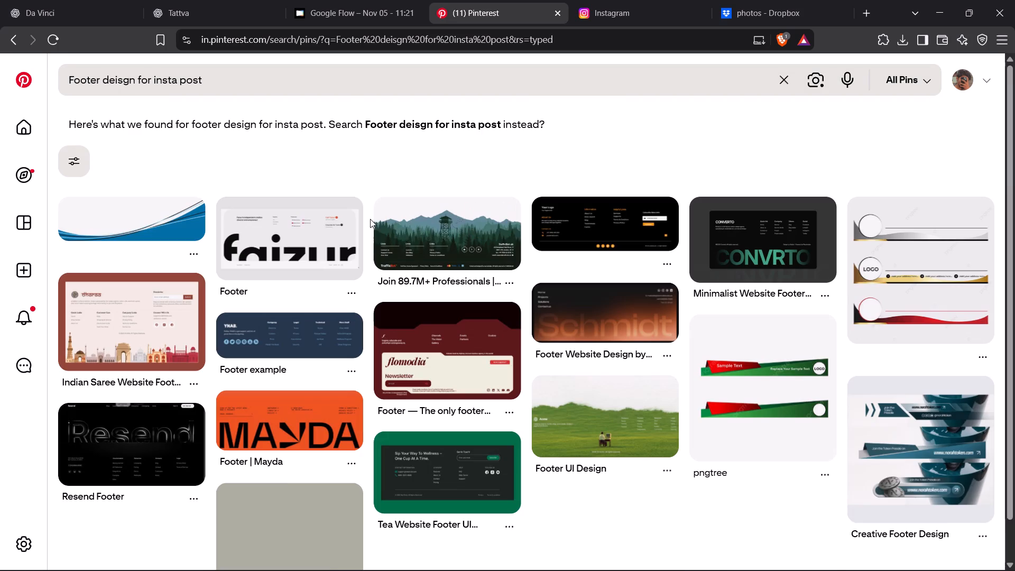
Browse the footer pins for a layout idea suited to the Diwali post's contact band.
scroll(489, 312, down, 1)
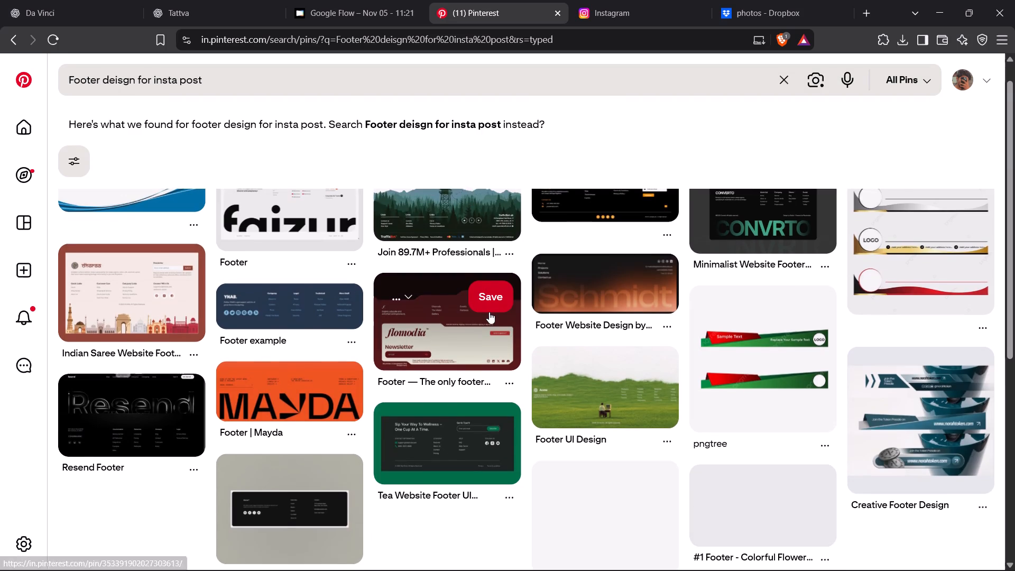
scroll(489, 312, down, 3)
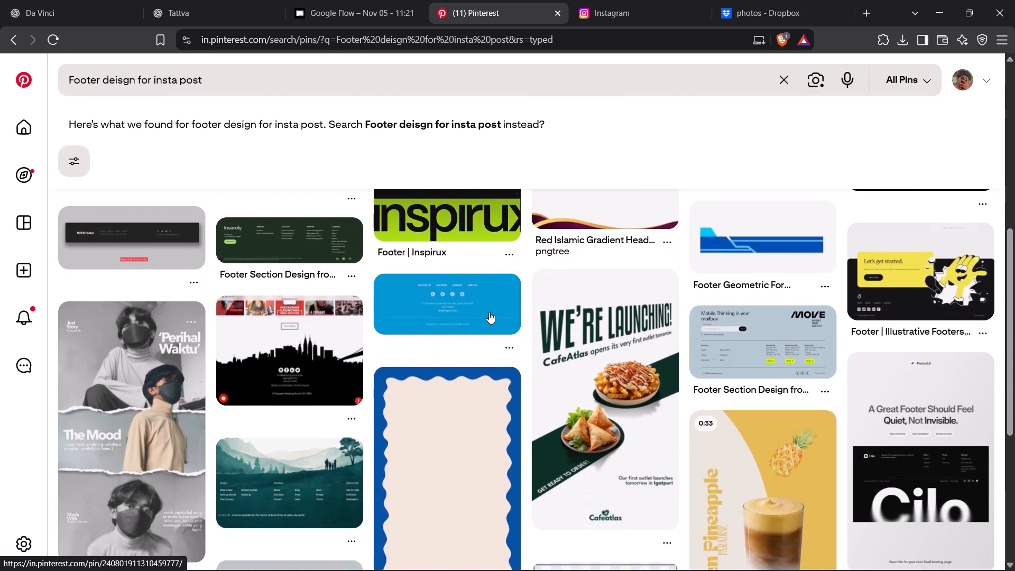
scroll(489, 312, down, 4)
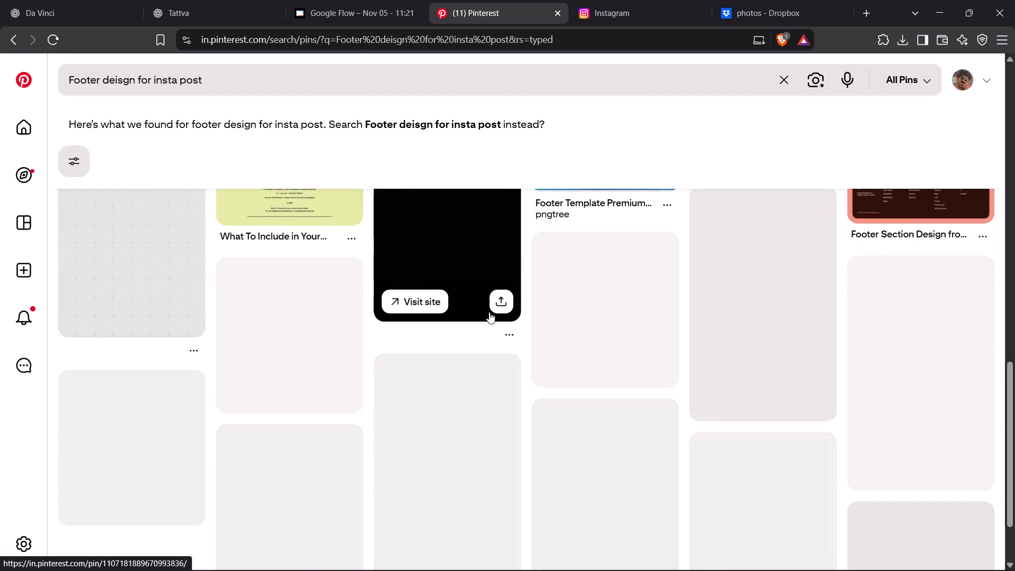
scroll(489, 312, down, 2)
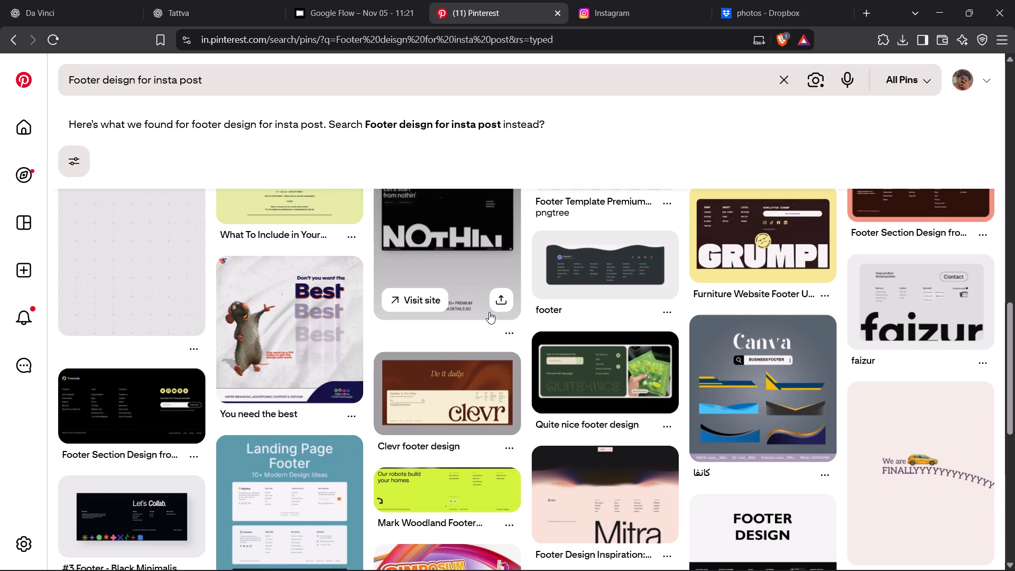
scroll(489, 312, down, 1)
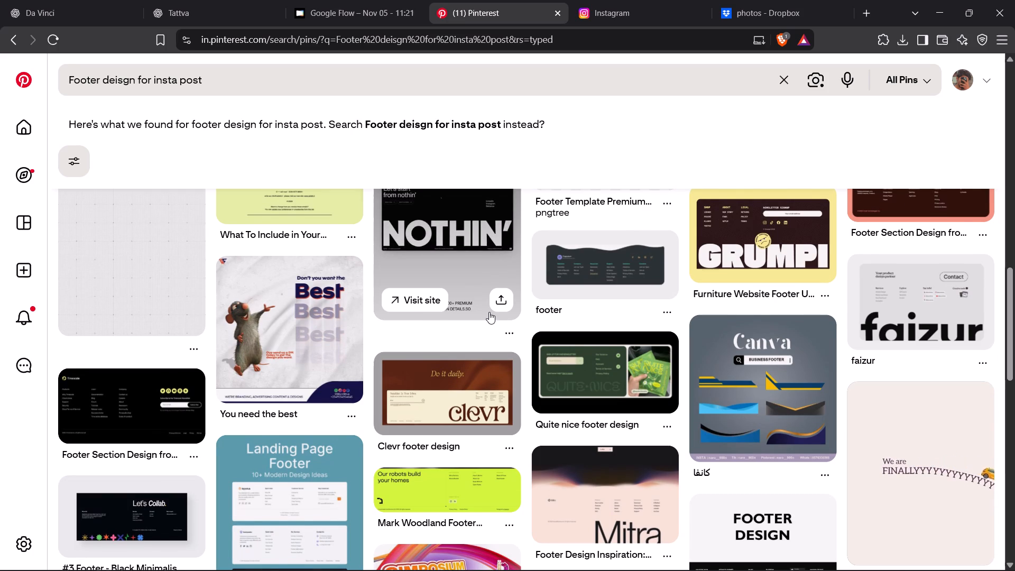
scroll(489, 312, down, 2)
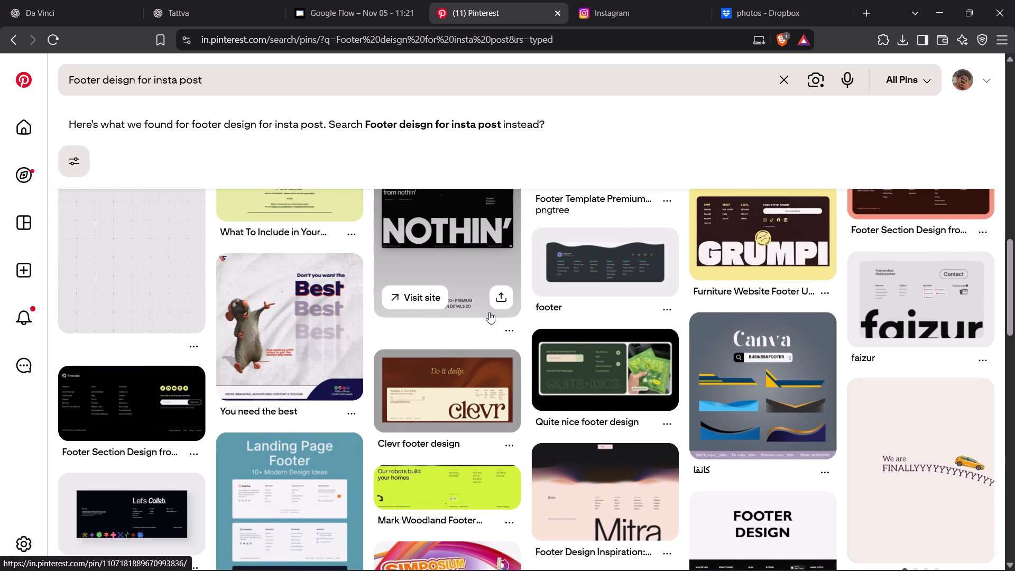